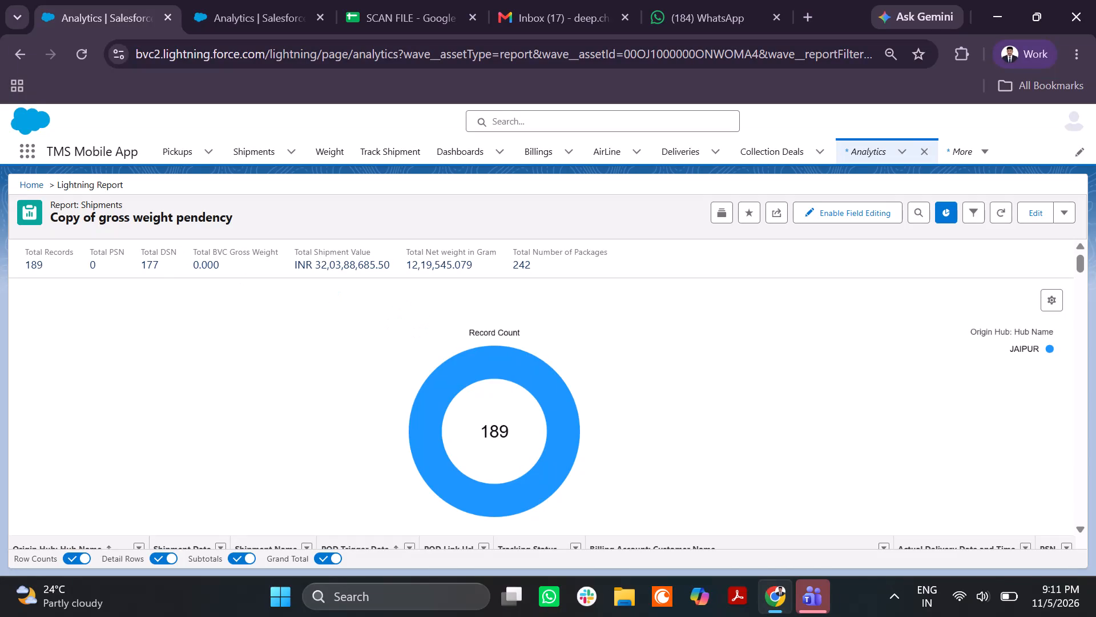
Search the available apps and items for "trac" and open the Track Shipment page.
left_click(25, 148)
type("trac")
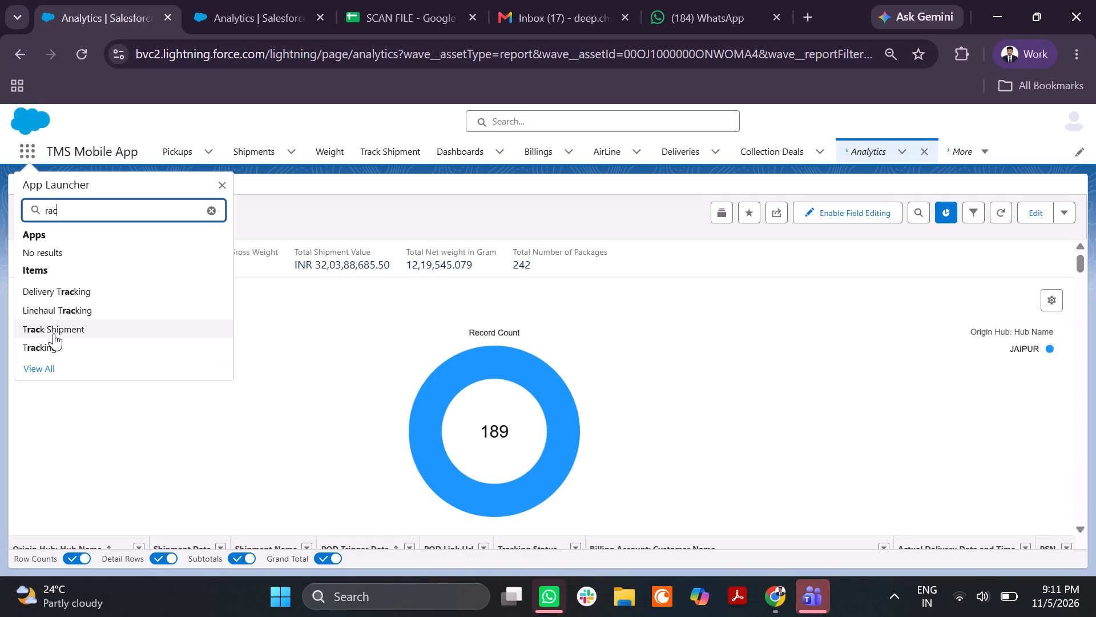
left_click(54, 333)
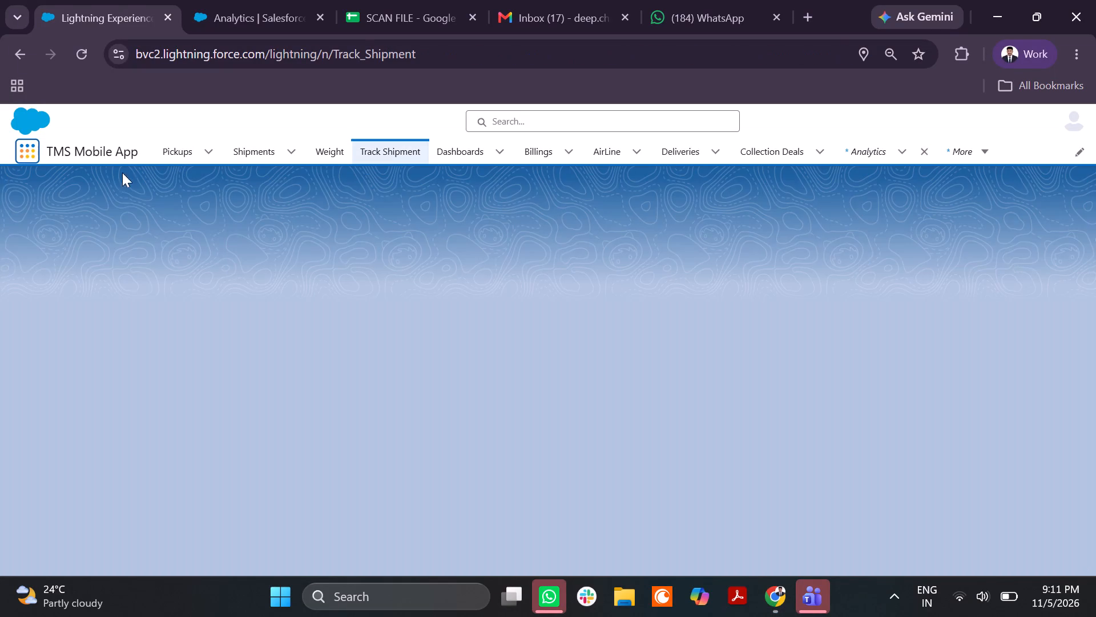
Start a bag scan for the Hub location and activate the manual Secure Bag Id entry.
left_click(313, 269)
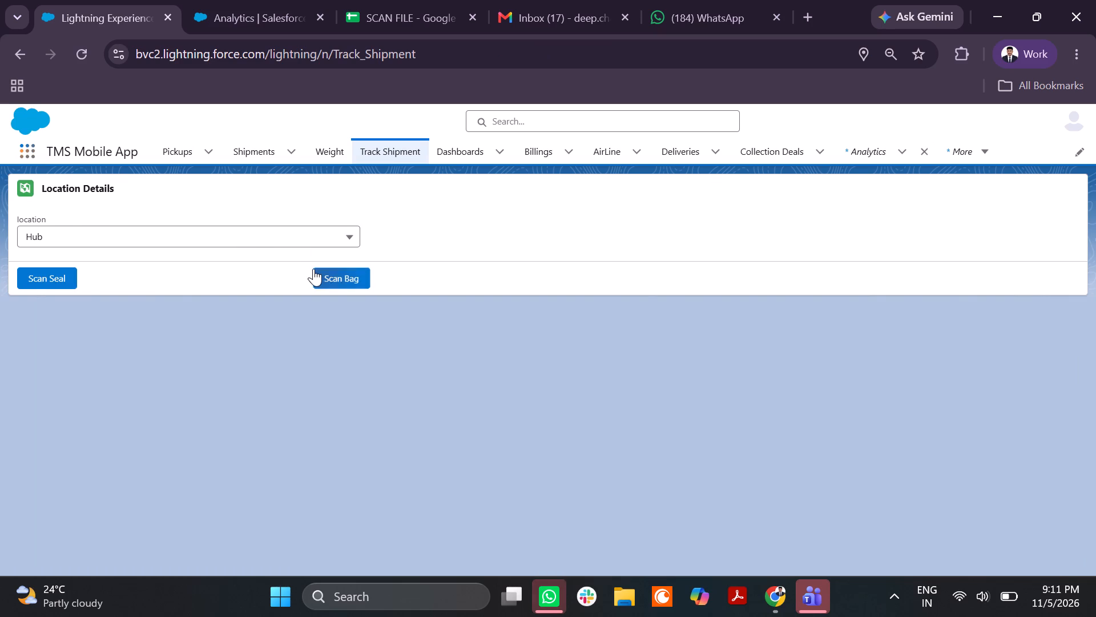
left_click(273, 241)
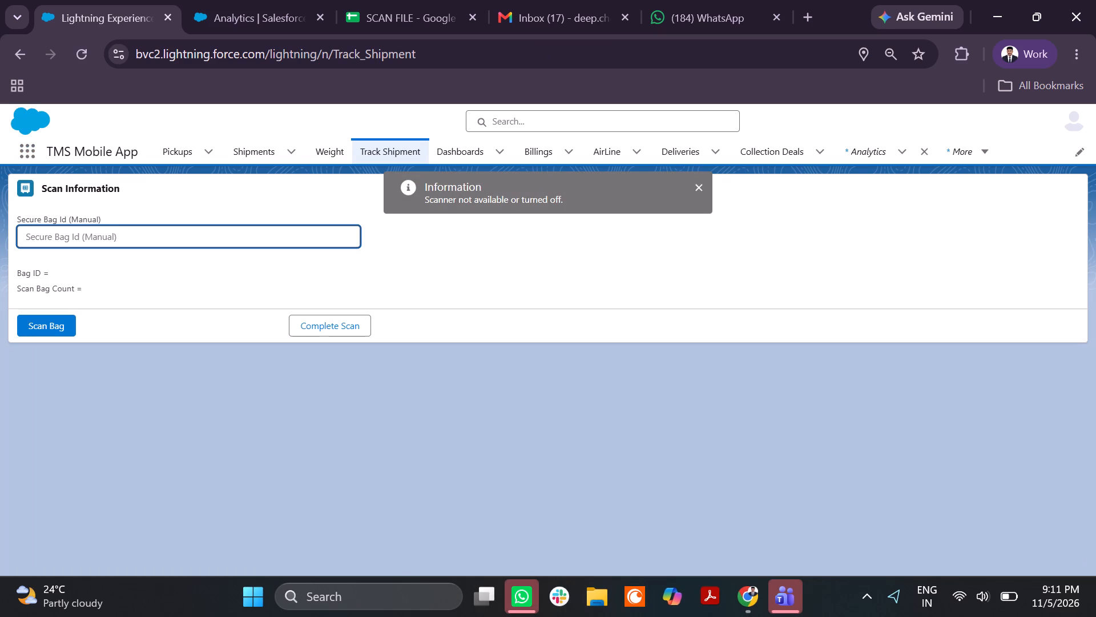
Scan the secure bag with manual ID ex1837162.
key("t")
key("BackSpace")
key("BackSpace")
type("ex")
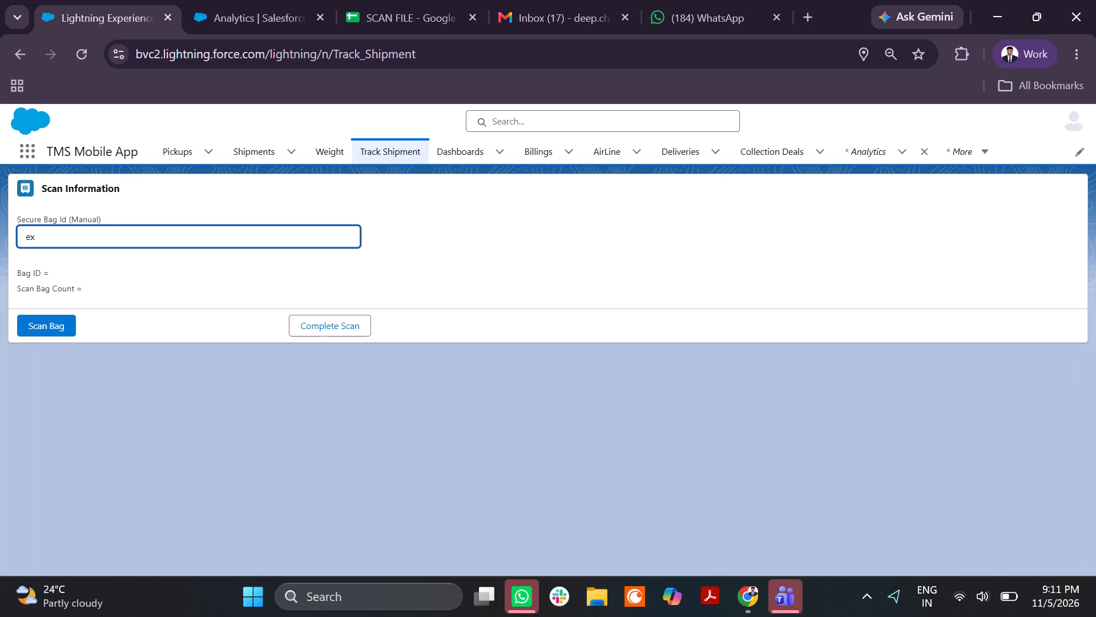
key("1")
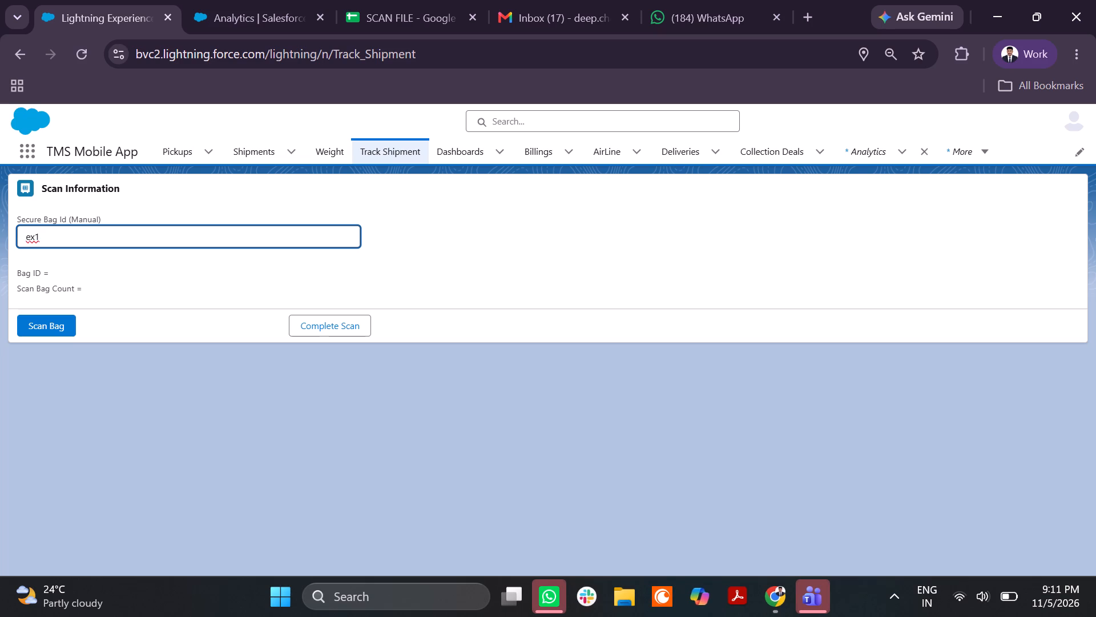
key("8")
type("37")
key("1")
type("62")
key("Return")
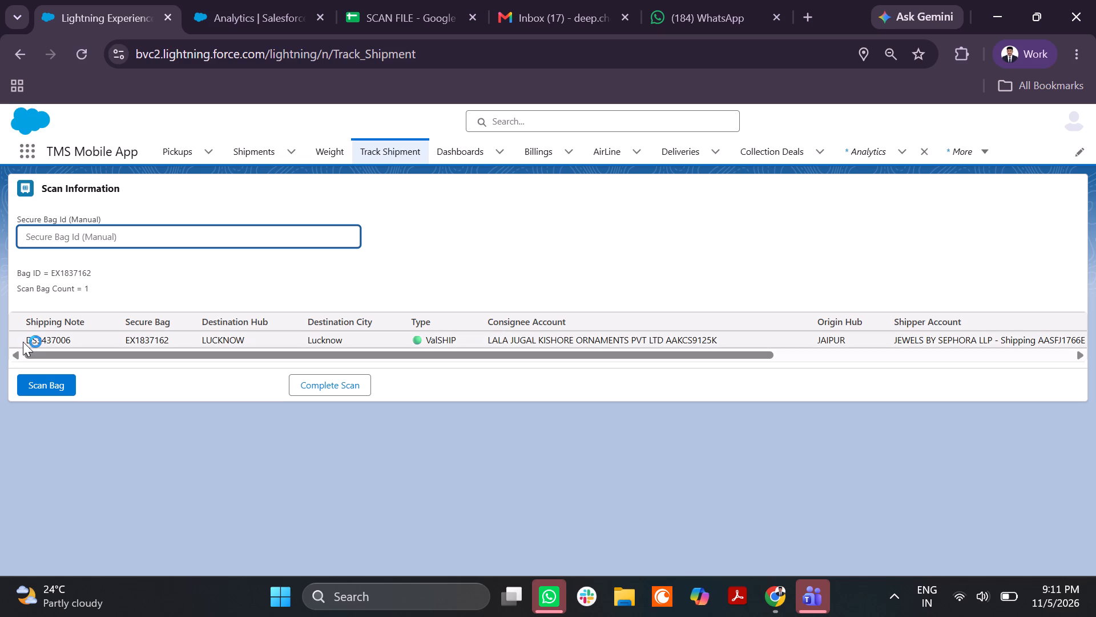
Copy the scanned bag's full table row into cell A1 of a new sheet added after SUMMARY in the SCAN FILE spreadsheet.
left_click(417, 184)
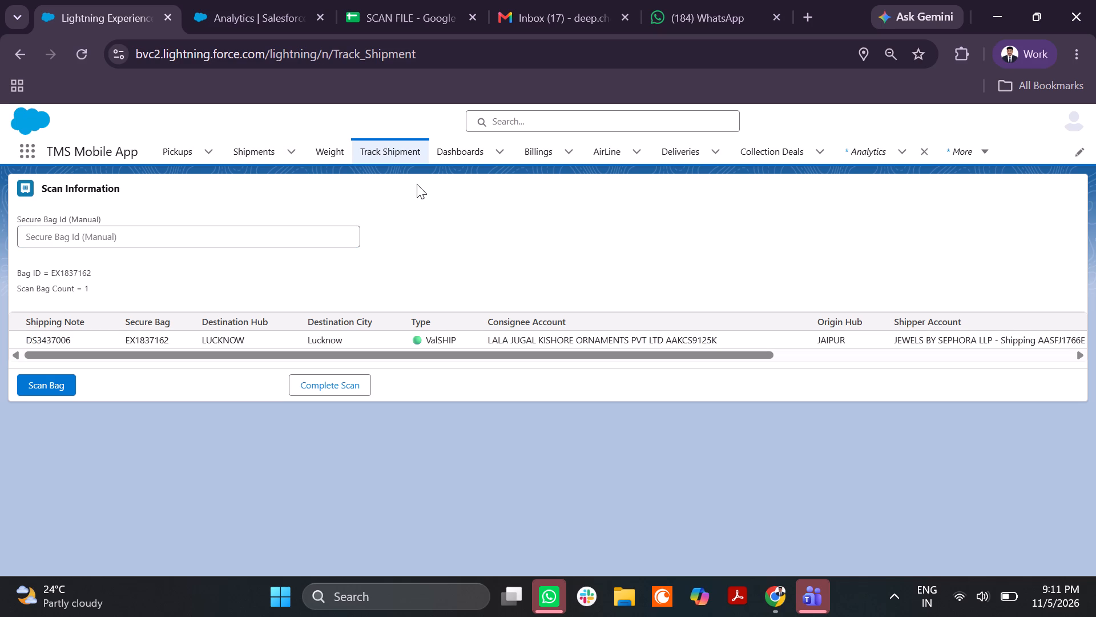
left_click_drag(25, 334, 376, 321)
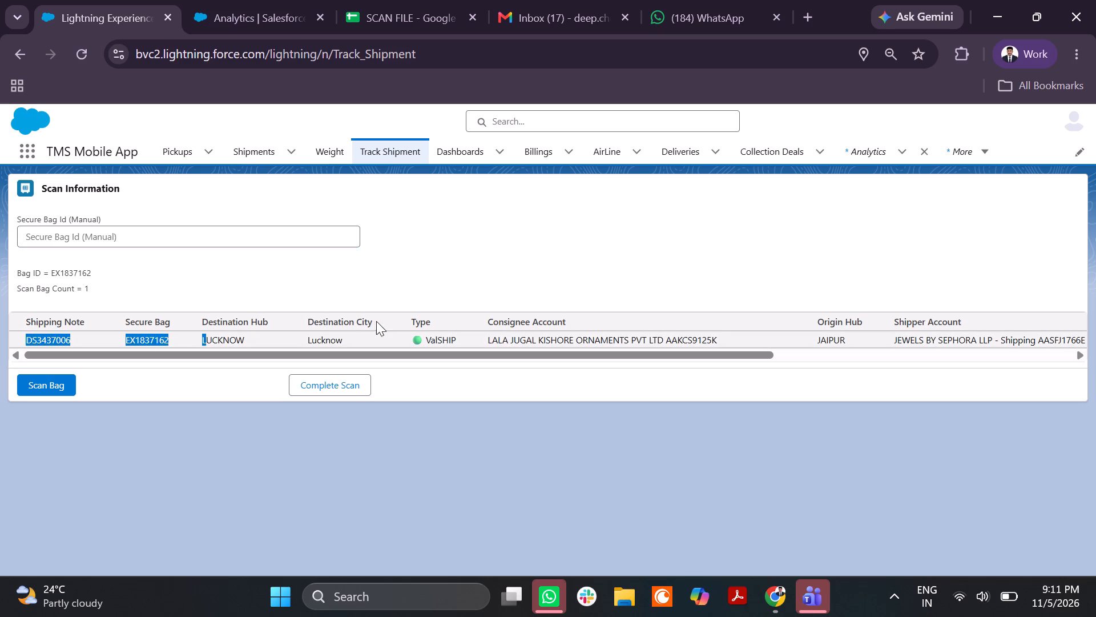
left_click_drag(376, 321, 1059, 364)
key("ctrl+c")
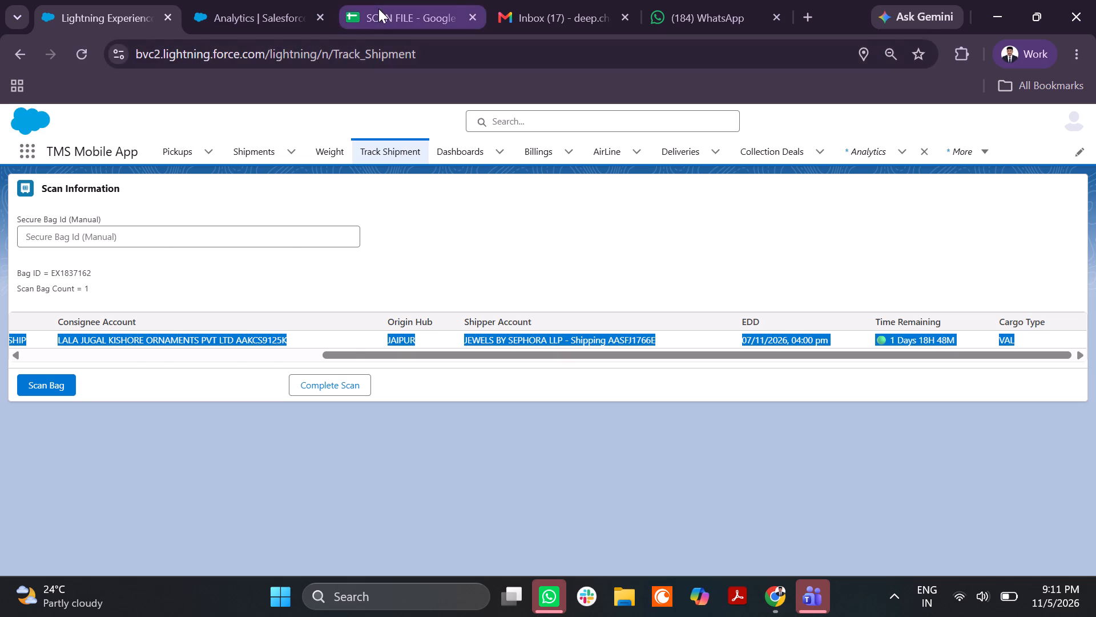
left_click(378, 9)
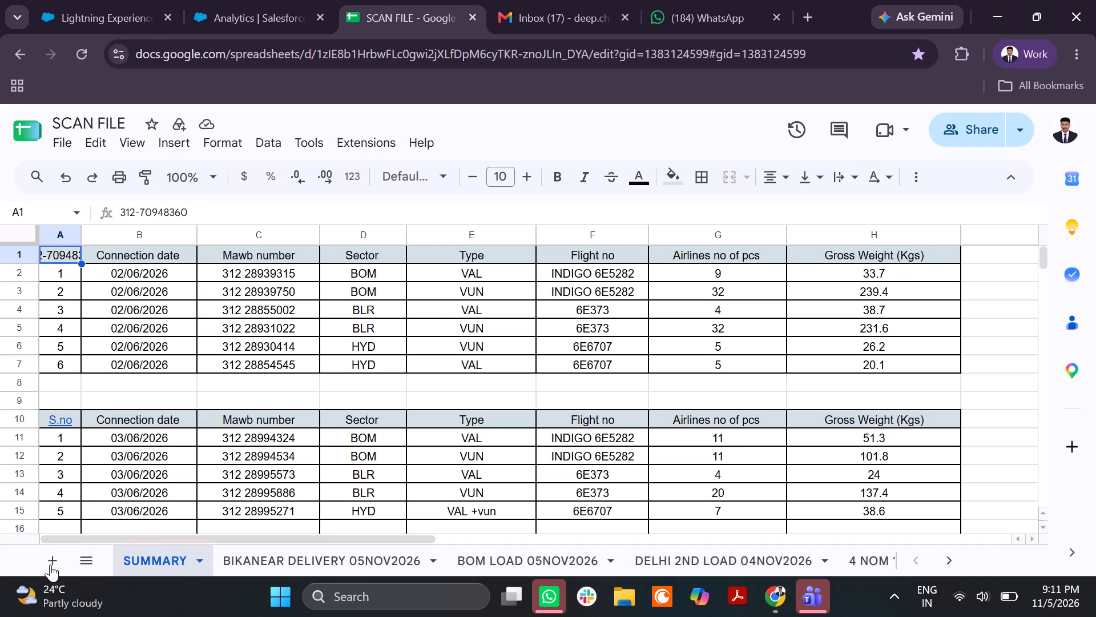
left_click(152, 560)
left_click(50, 559)
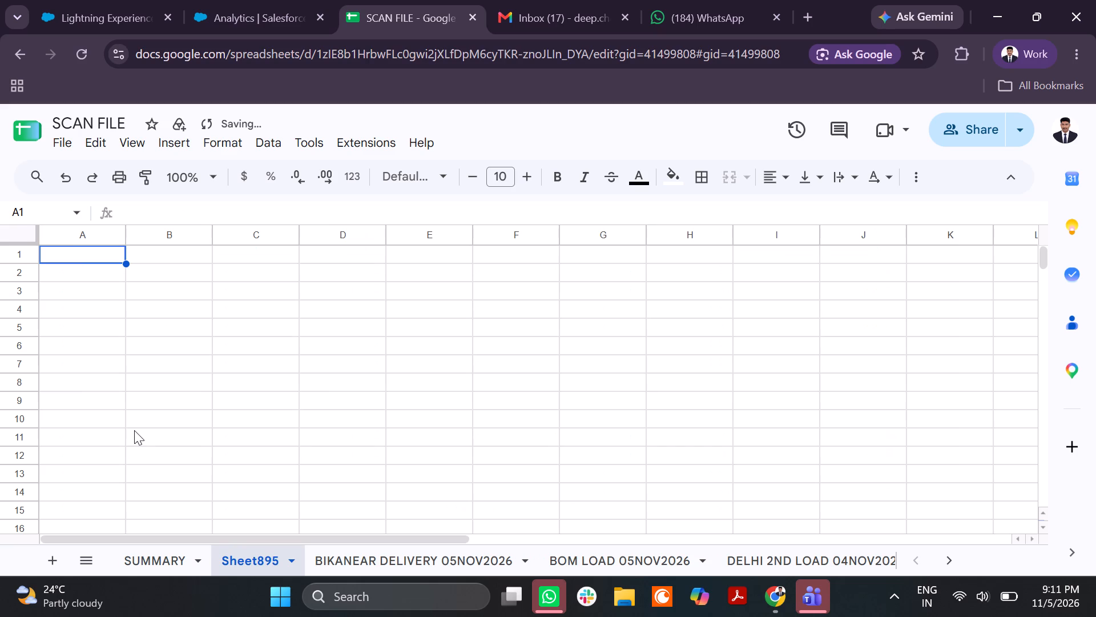
key("ctrl+v")
left_click(233, 438)
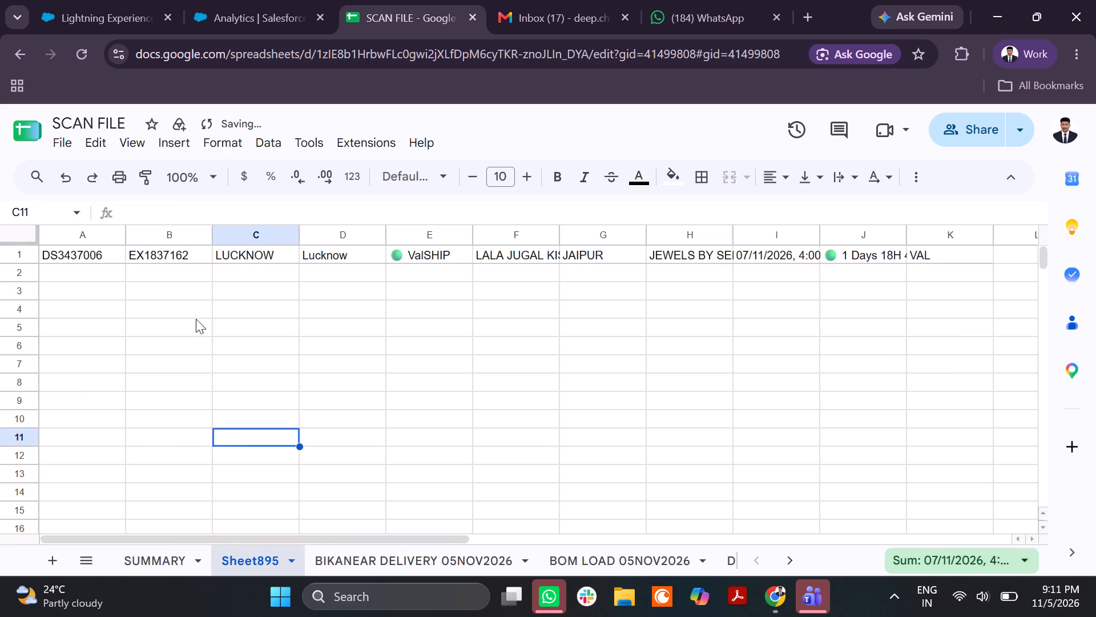
Copy the destination hub LUCKNOW from C1 into L1, the first empty cell at the end of the row.
left_click(256, 263)
key("ctrl+c")
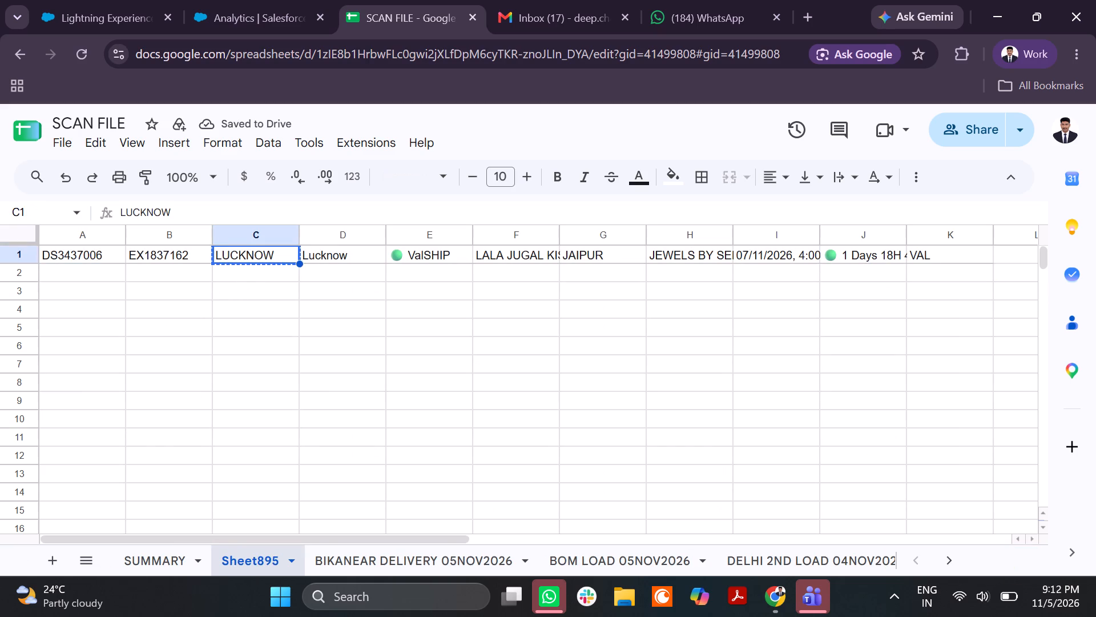
key("ctrl+Right")
key("Right")
key("ctrl+v")
Enter the parcel count "01 PARCEL" in cell L2, below LUCKNOW.
key("Down")
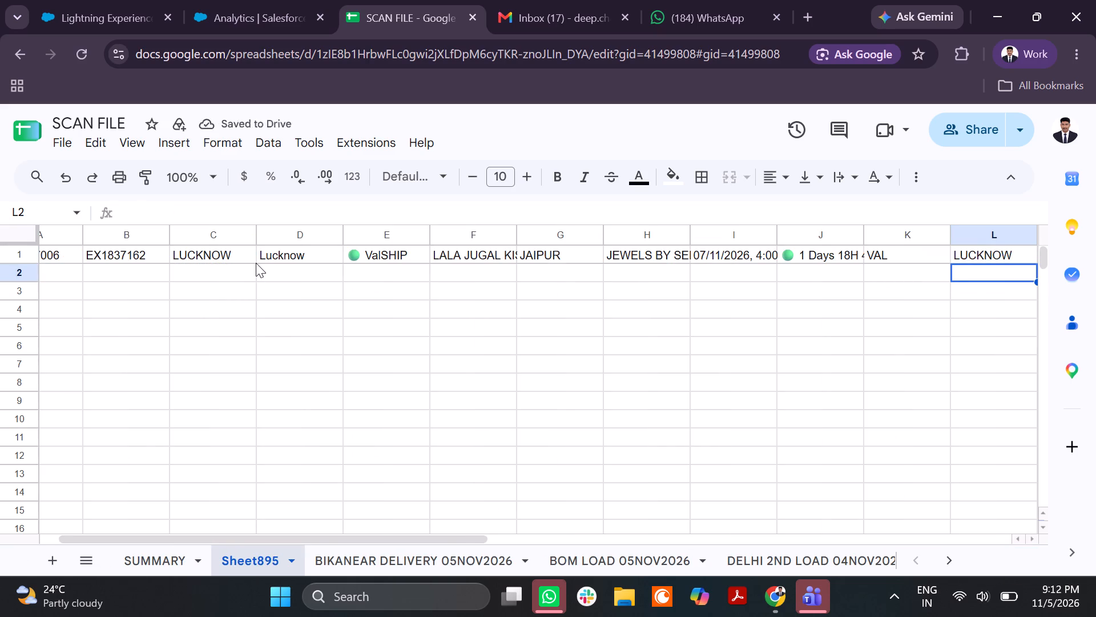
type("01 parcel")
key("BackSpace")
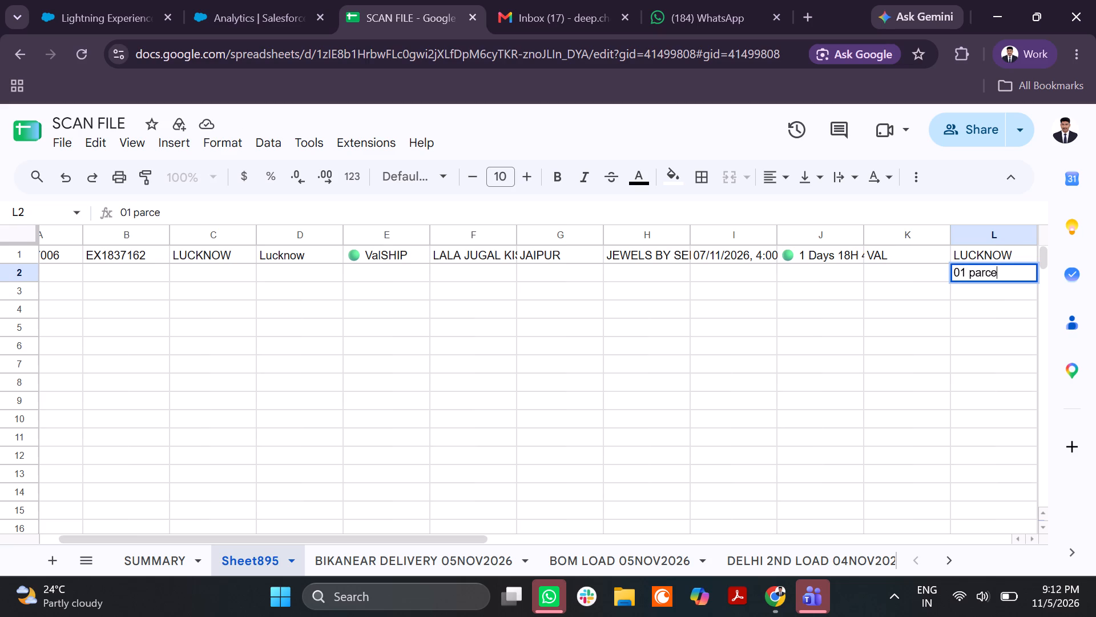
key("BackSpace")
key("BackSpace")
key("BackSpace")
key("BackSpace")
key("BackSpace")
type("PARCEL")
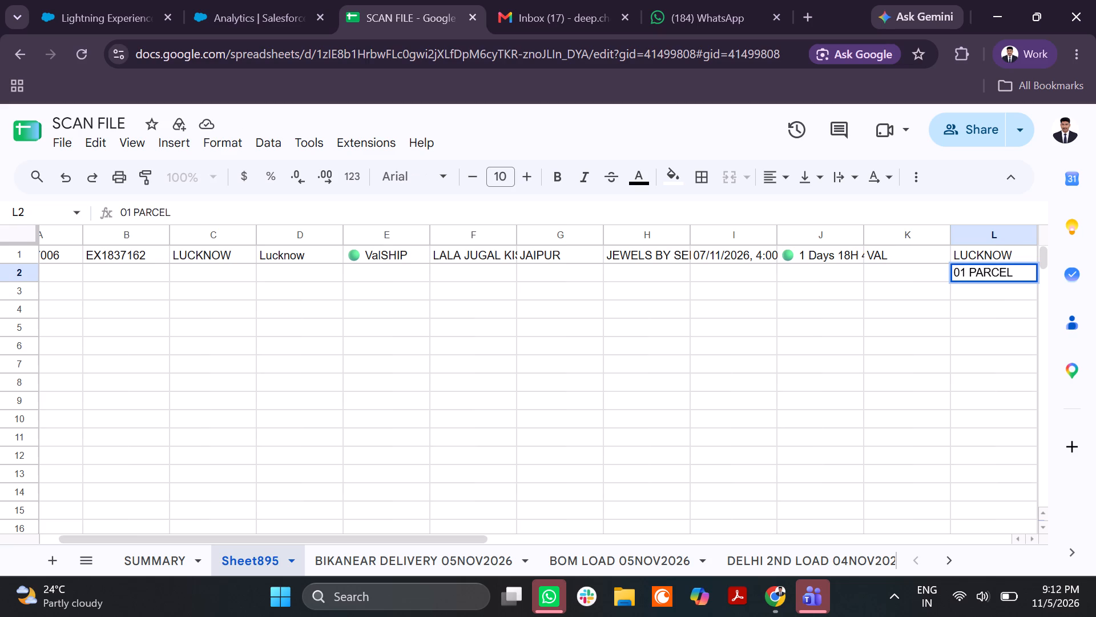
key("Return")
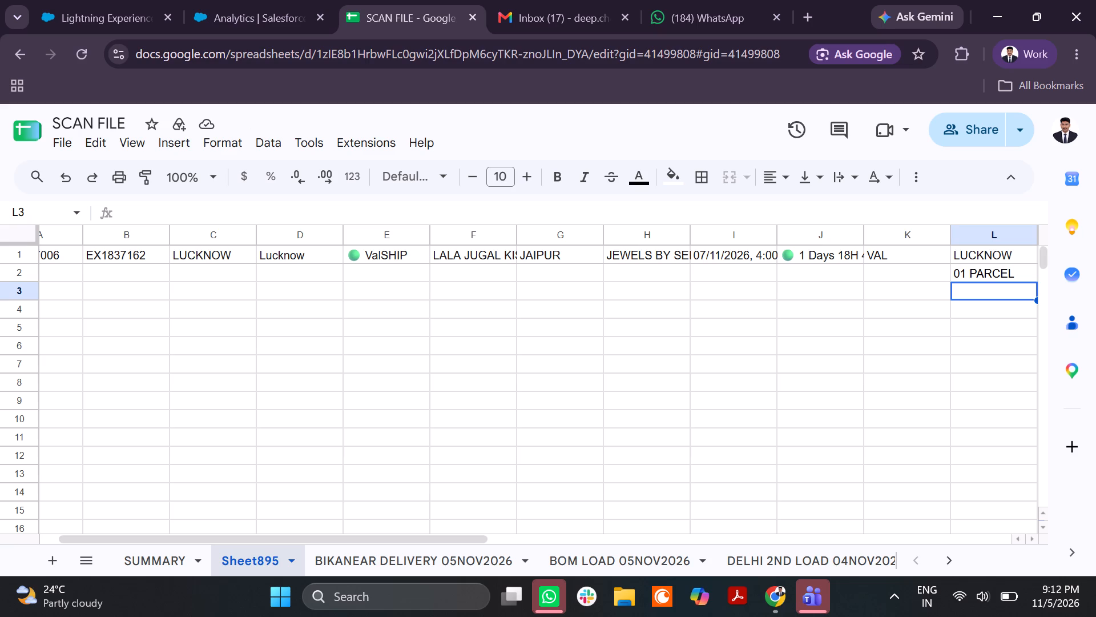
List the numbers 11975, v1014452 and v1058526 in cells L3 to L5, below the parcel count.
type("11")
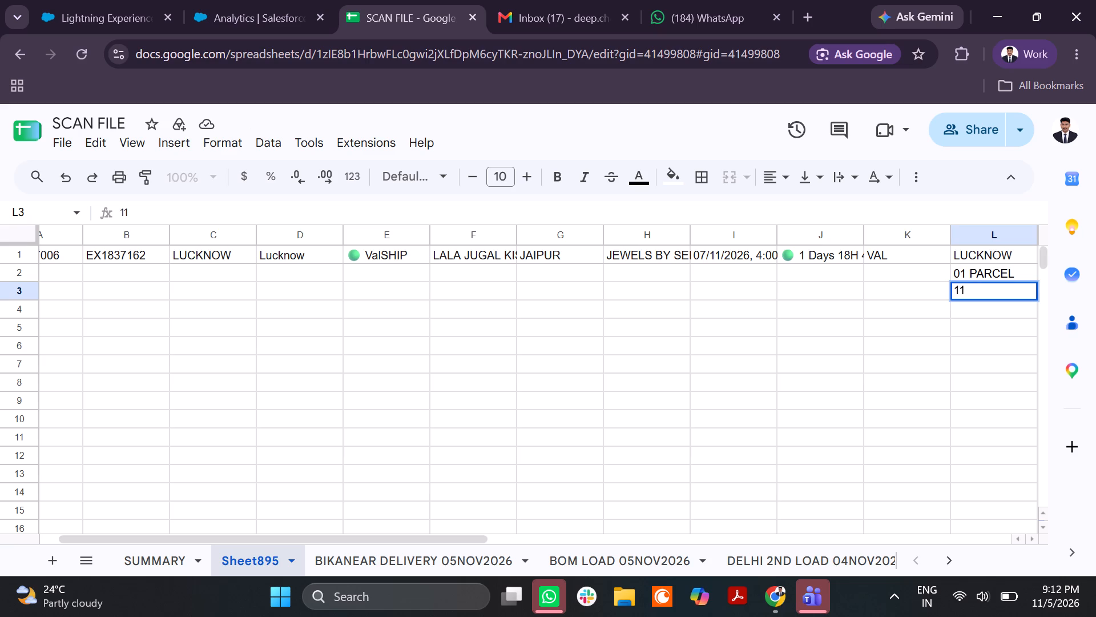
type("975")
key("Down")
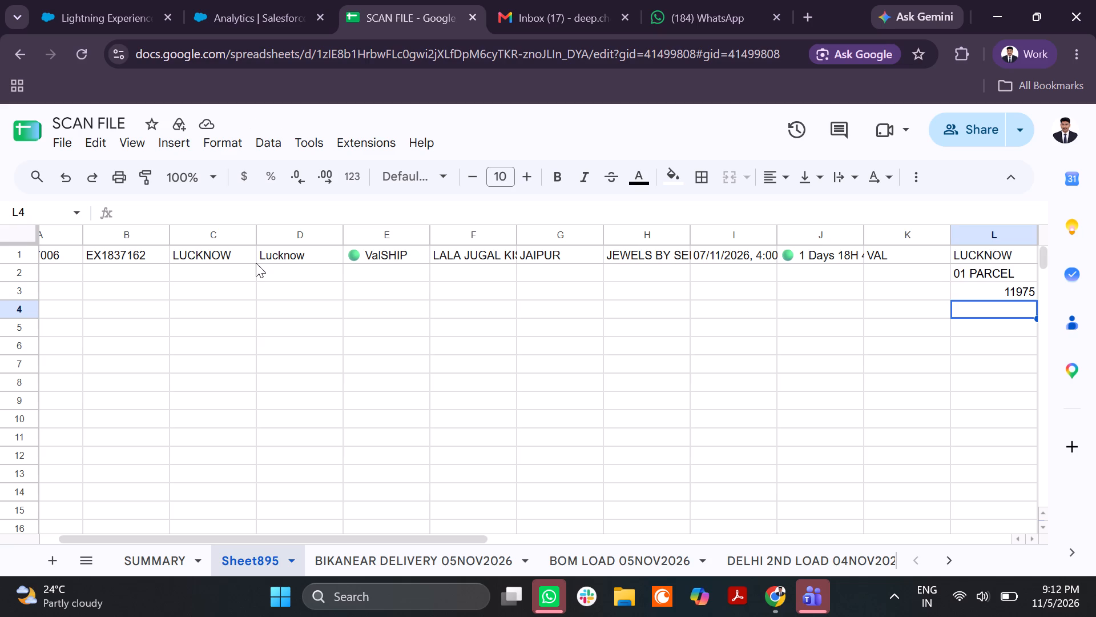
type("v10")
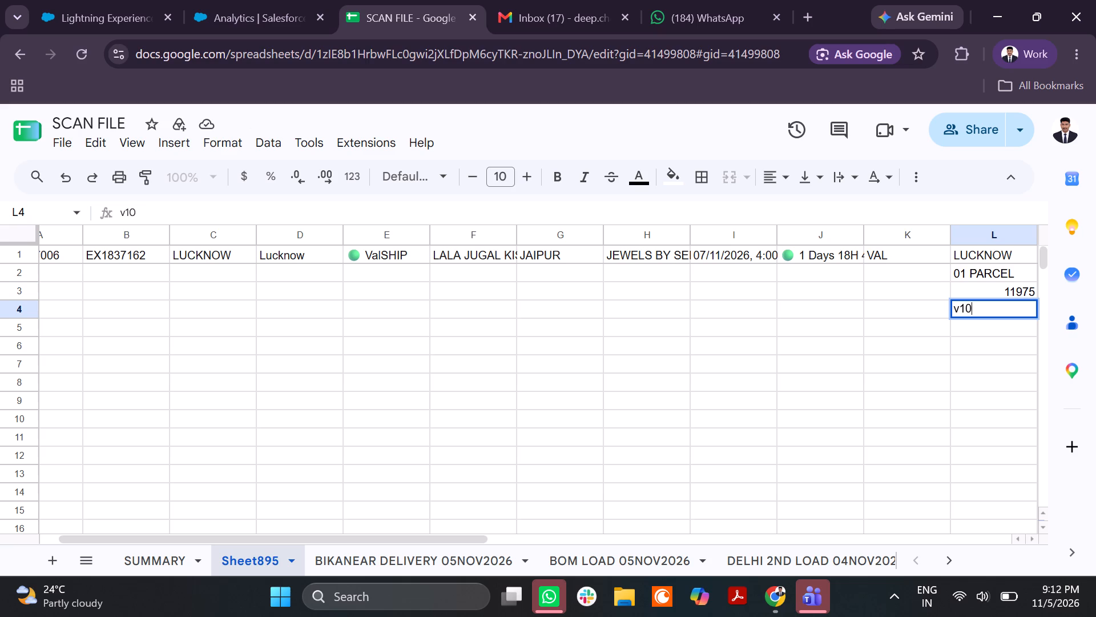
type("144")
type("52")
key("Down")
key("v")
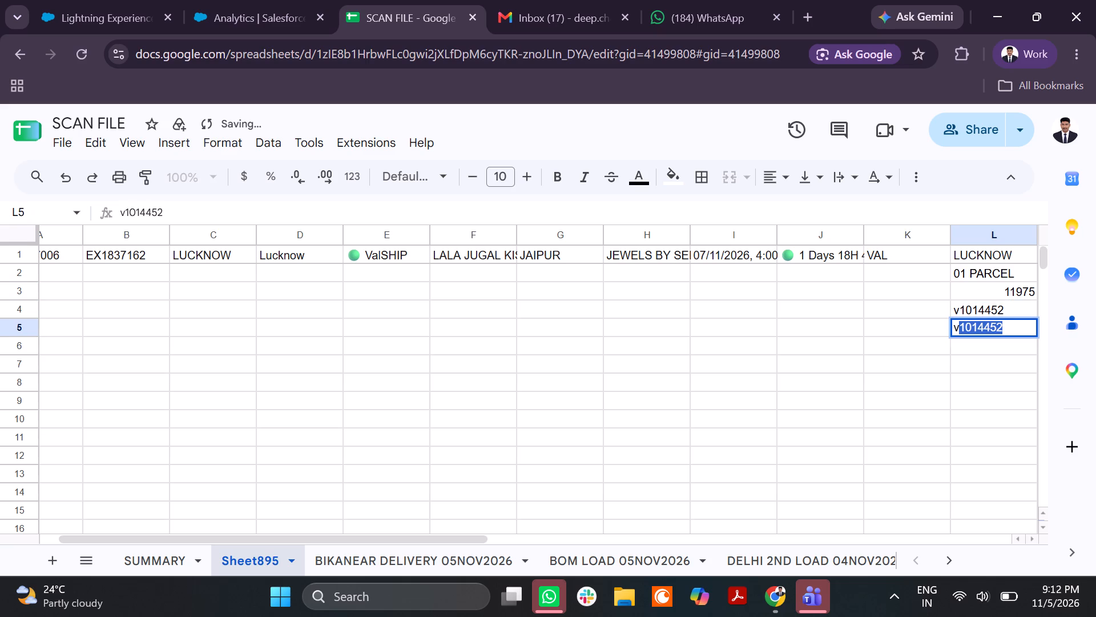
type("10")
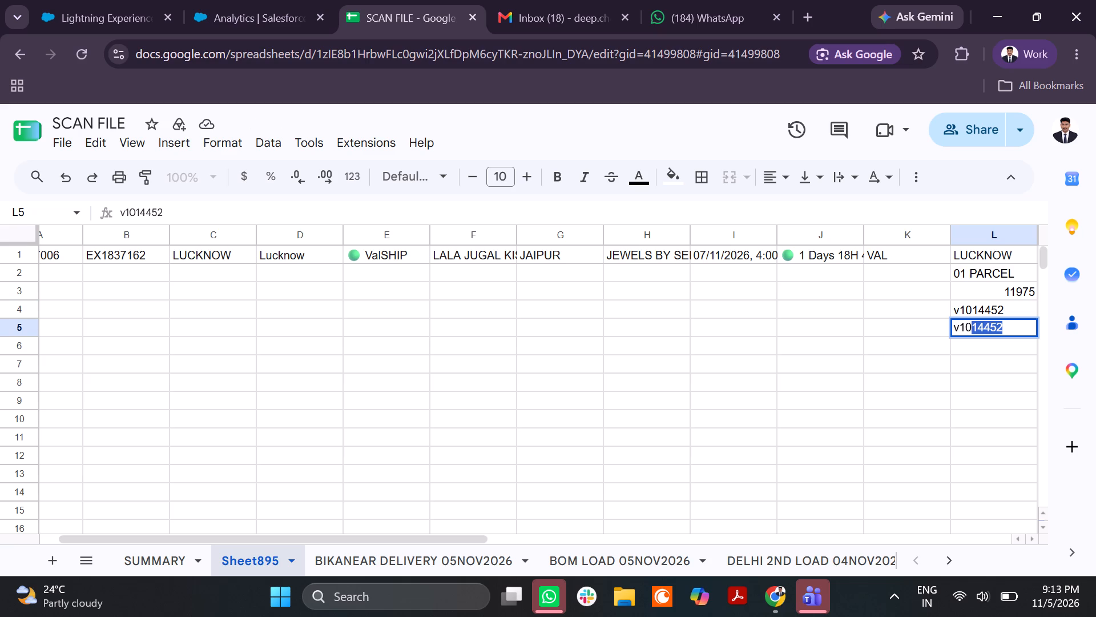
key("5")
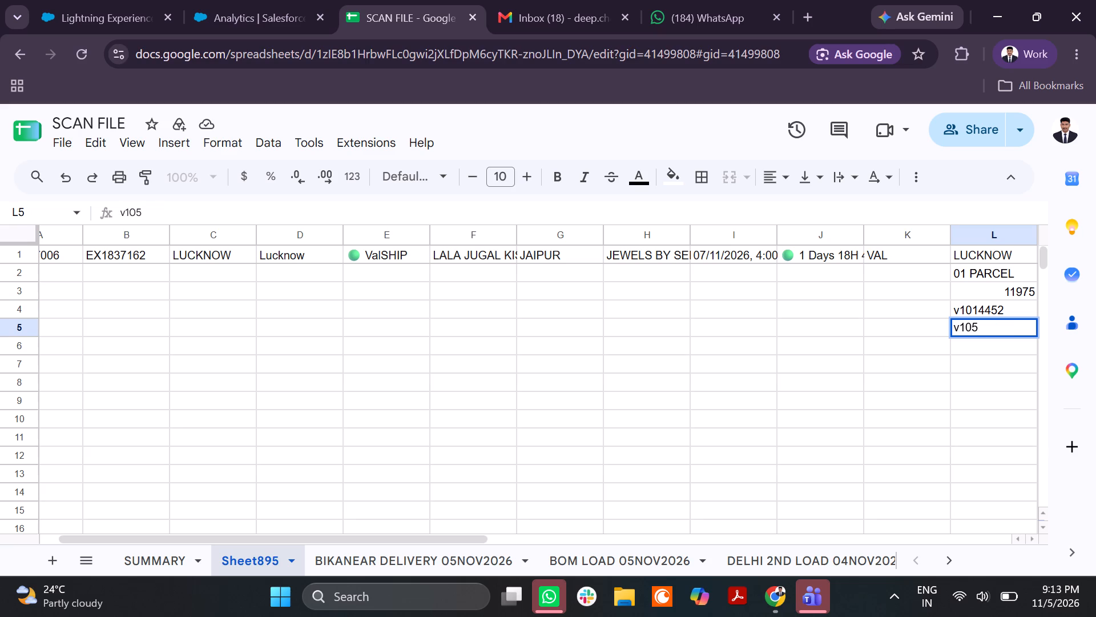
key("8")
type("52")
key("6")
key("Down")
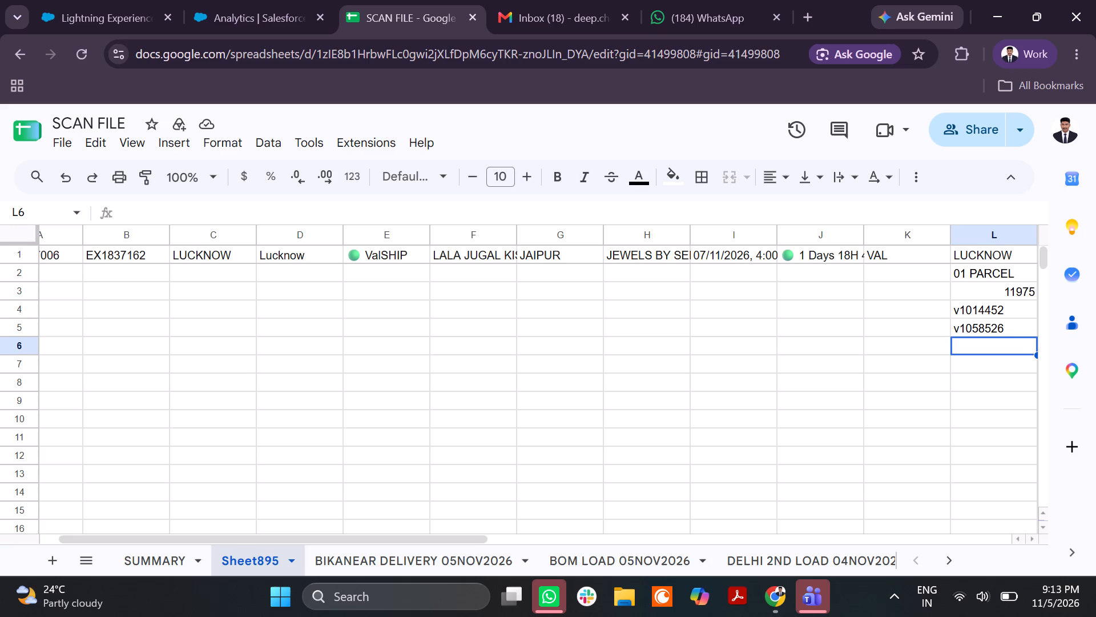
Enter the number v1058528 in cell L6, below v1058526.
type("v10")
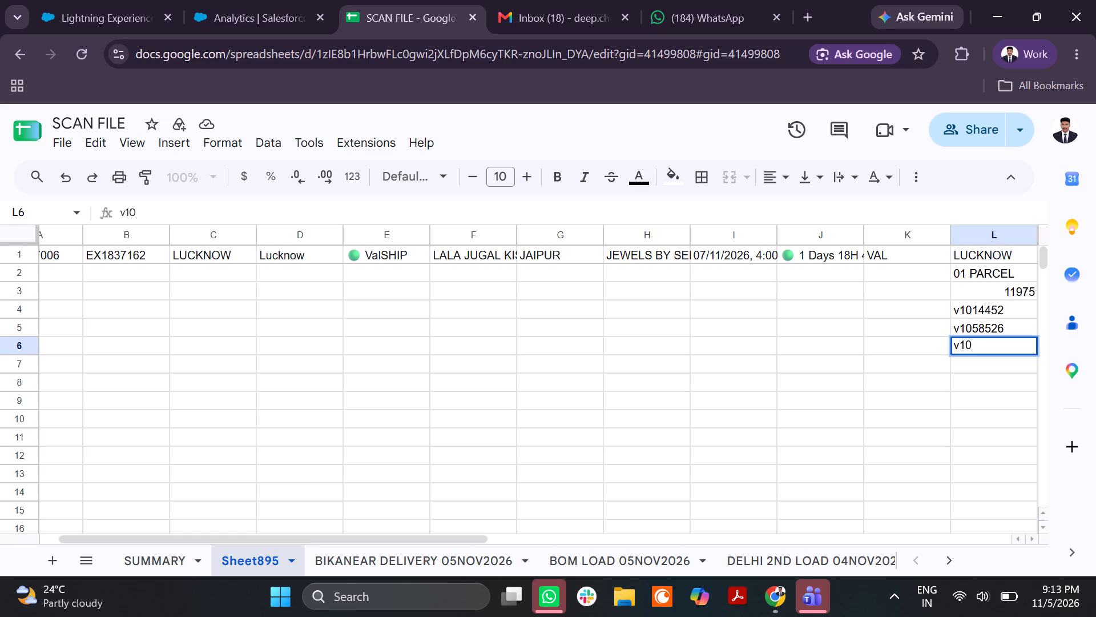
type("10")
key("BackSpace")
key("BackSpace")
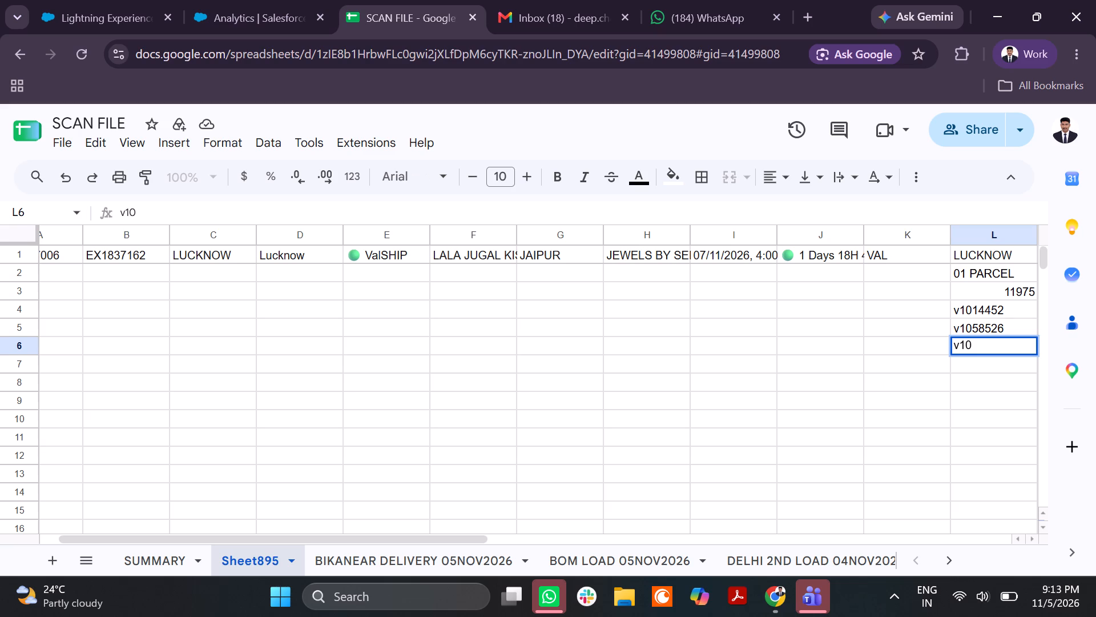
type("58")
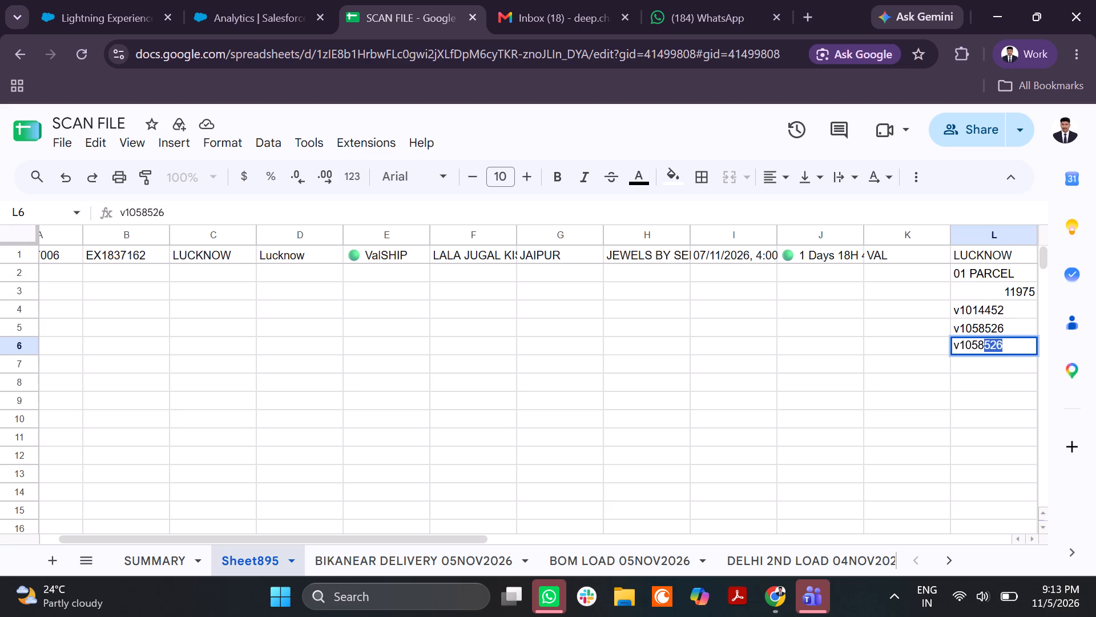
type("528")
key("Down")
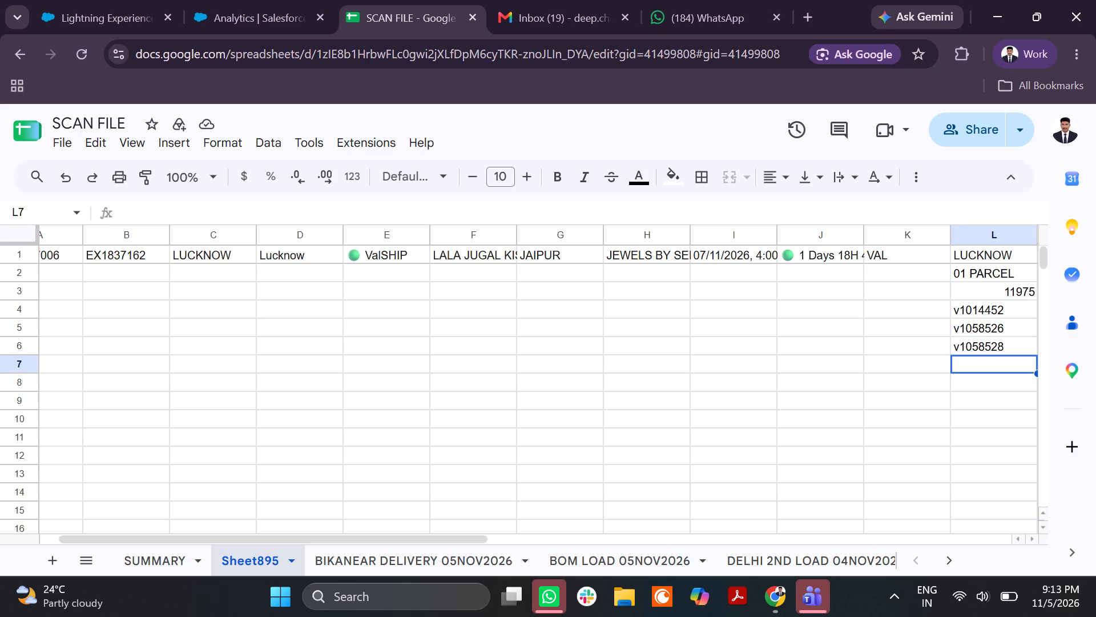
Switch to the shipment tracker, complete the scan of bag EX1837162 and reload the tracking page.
left_click(130, 1)
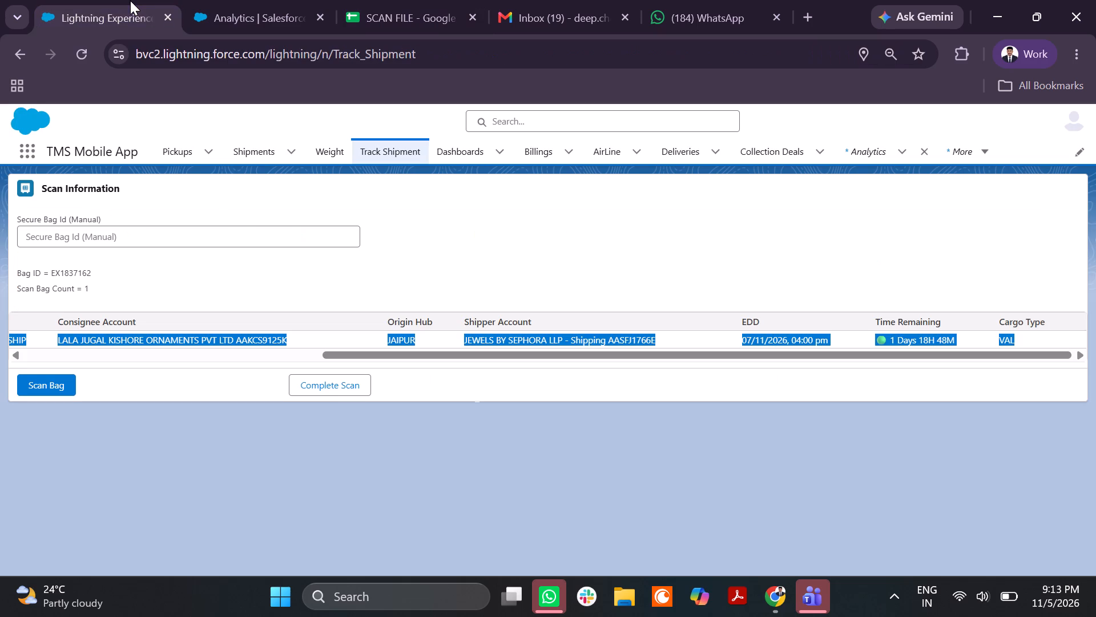
left_click(327, 383)
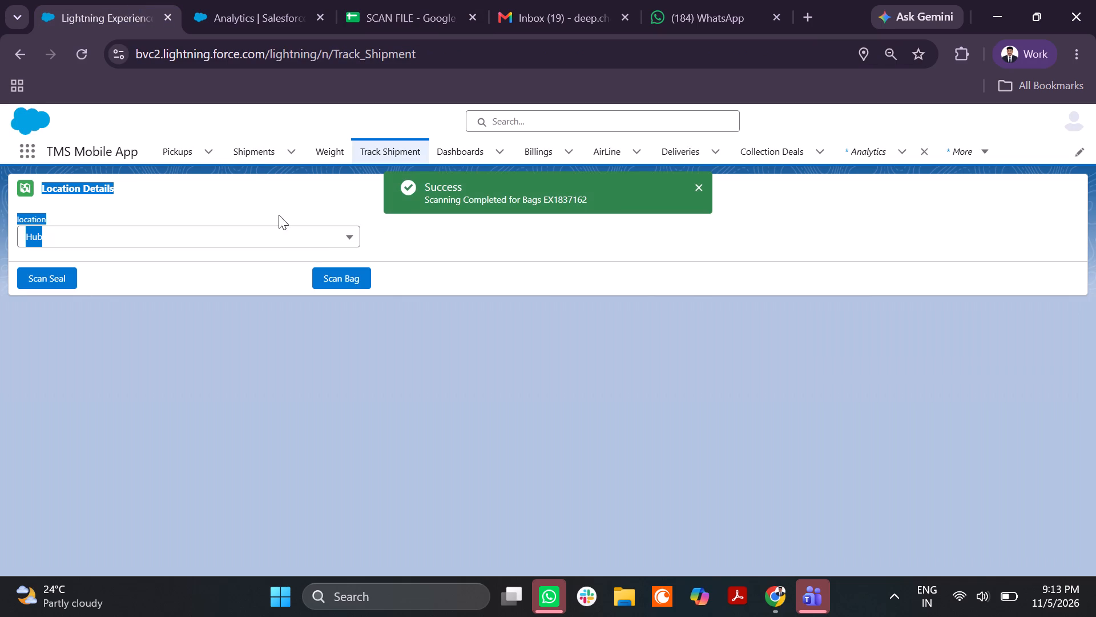
left_click(76, 69)
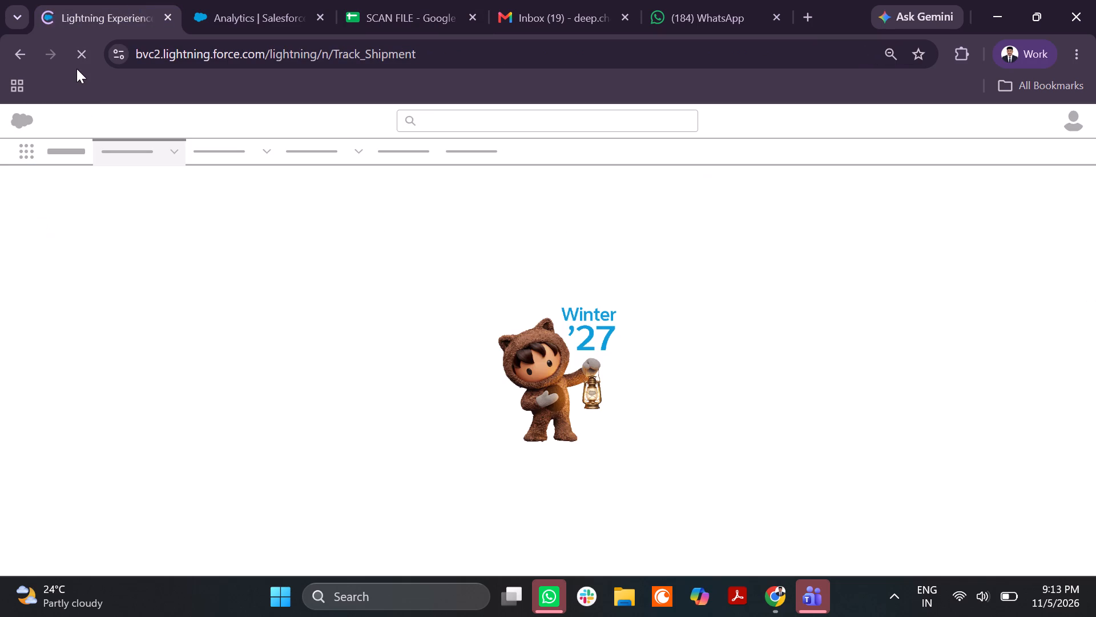
Open Linehaul in place of the gross weight pendency report and set its type to Outbound.
left_click(202, 28)
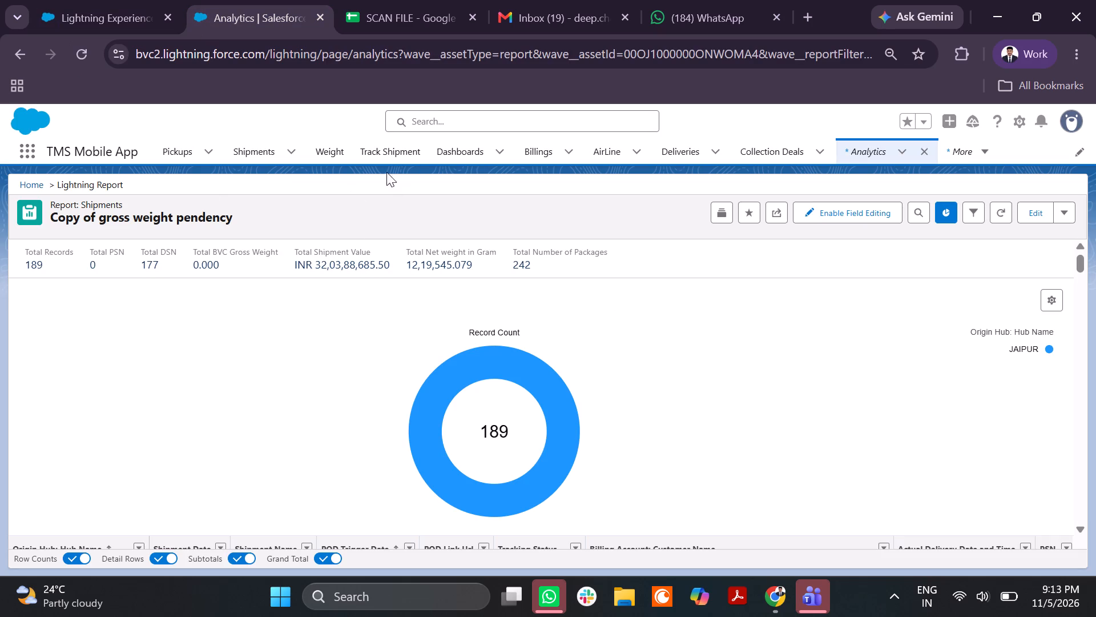
left_click(21, 150)
type("line")
left_click(62, 345)
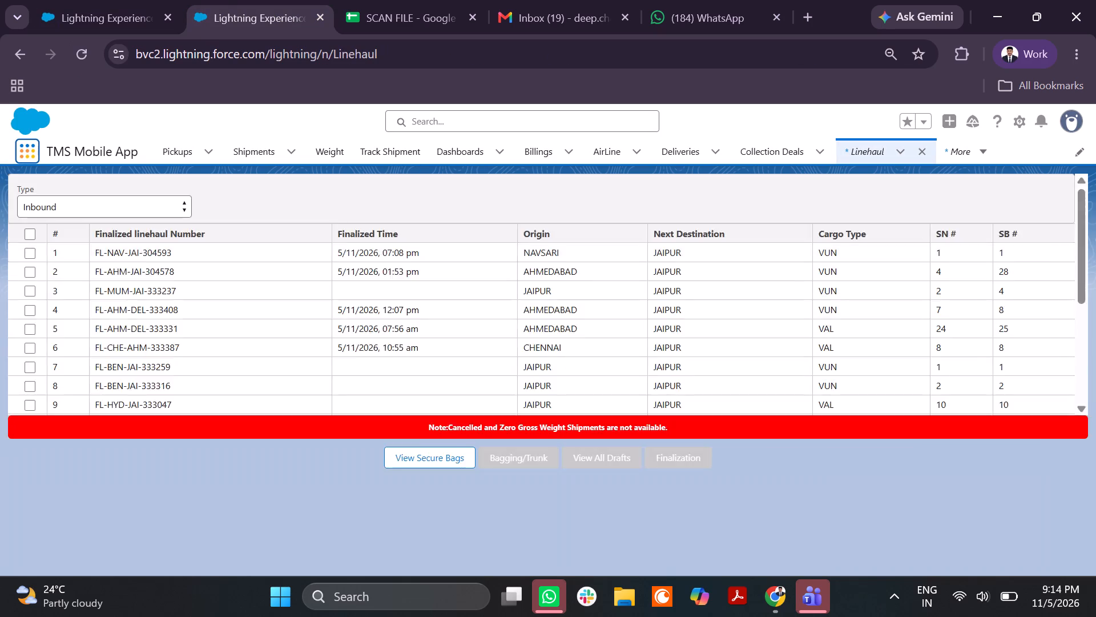
left_click(158, 217)
left_click(133, 246)
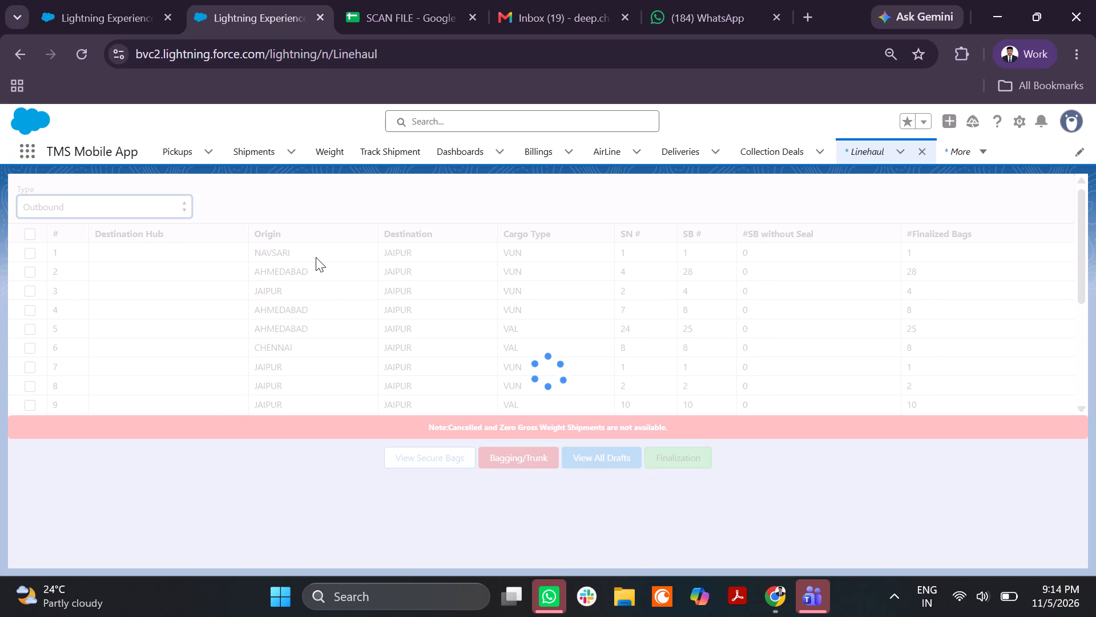
Start a Bagging/Trunk entry with next destination LUCKNOW and airline package Oversize bag.
left_click(530, 451)
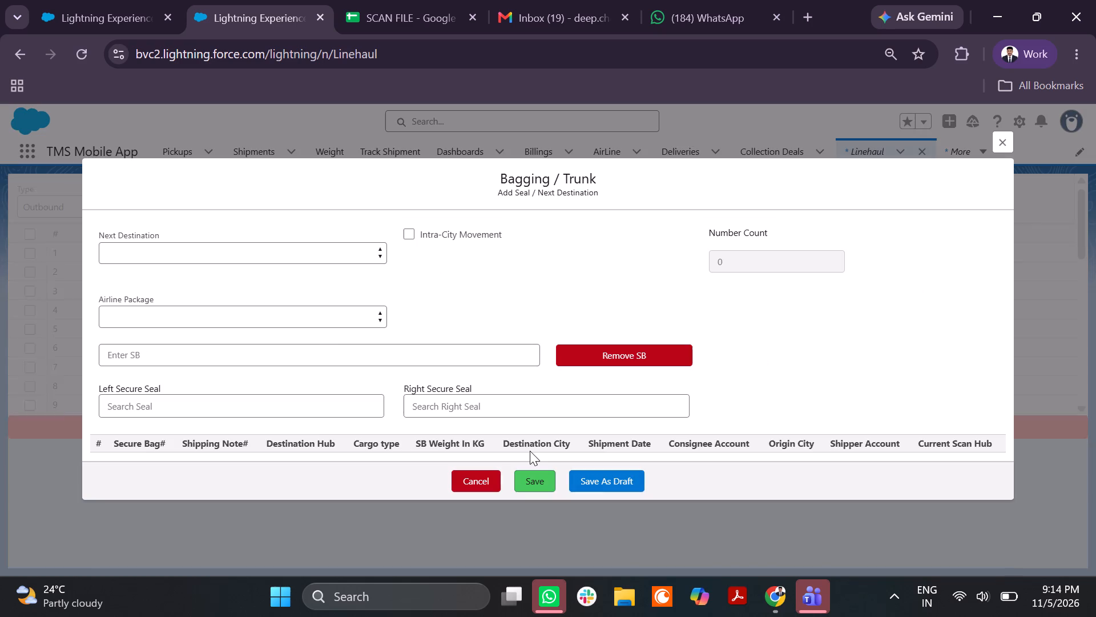
left_click(259, 257)
type("luv")
key("BackSpace")
key("c")
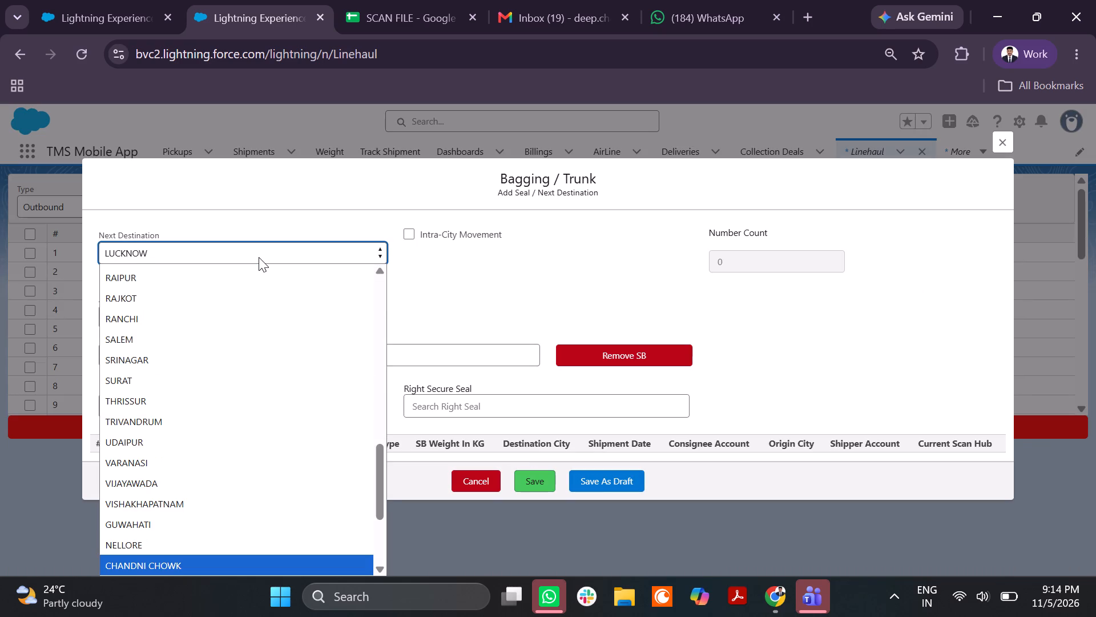
left_click(253, 255)
type("luc")
key("Return")
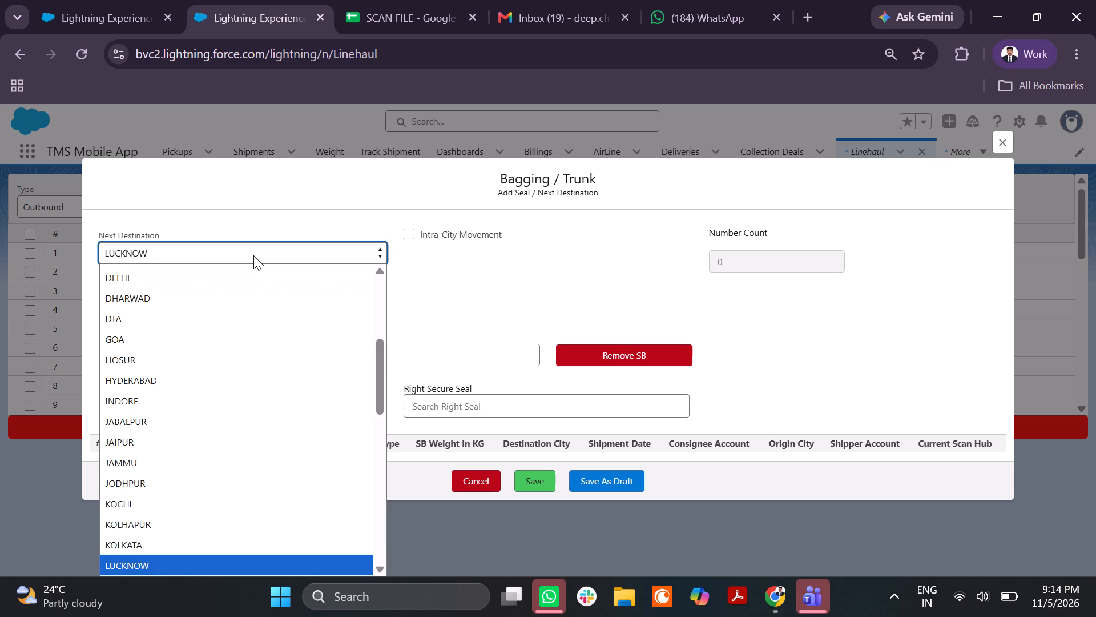
key("Return")
left_click(253, 313)
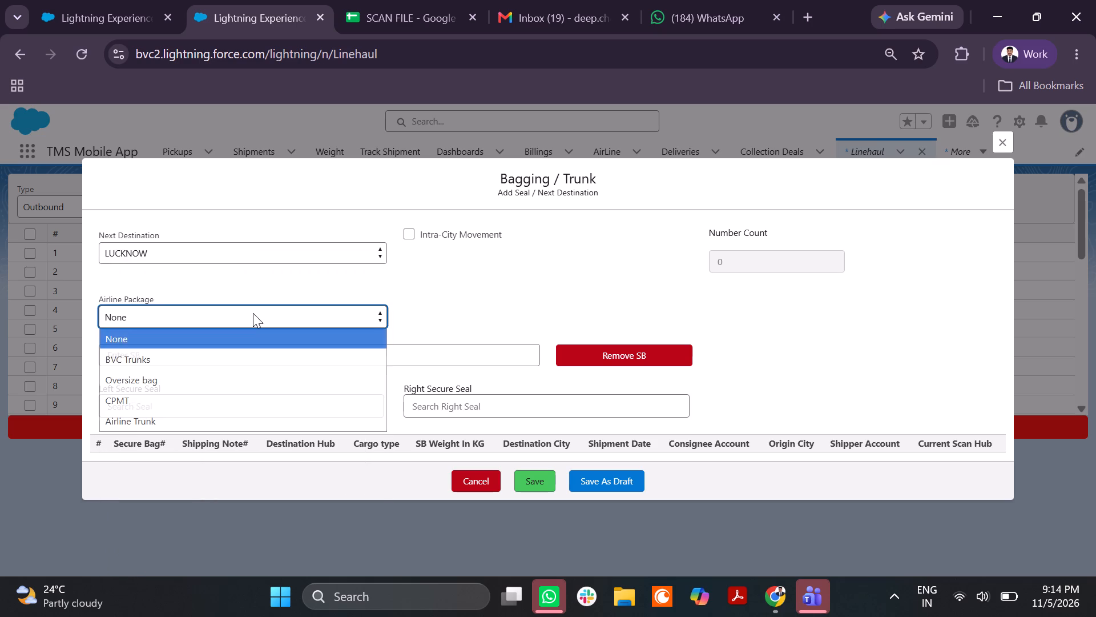
left_click(195, 383)
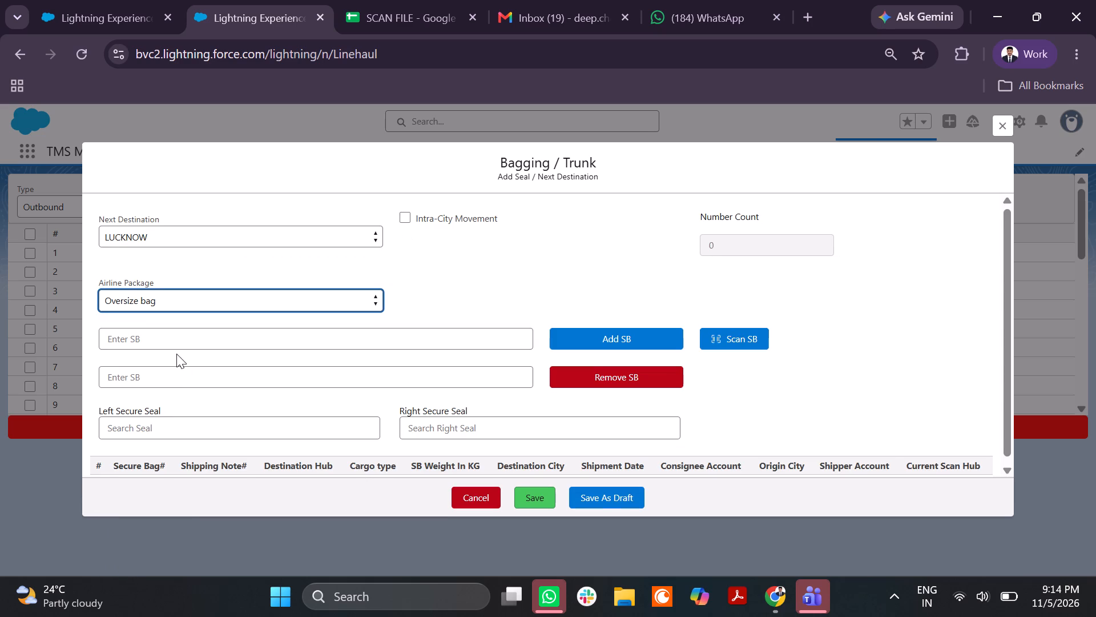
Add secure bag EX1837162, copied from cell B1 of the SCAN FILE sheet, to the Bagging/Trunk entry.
left_click(174, 343)
key("ctrl+v")
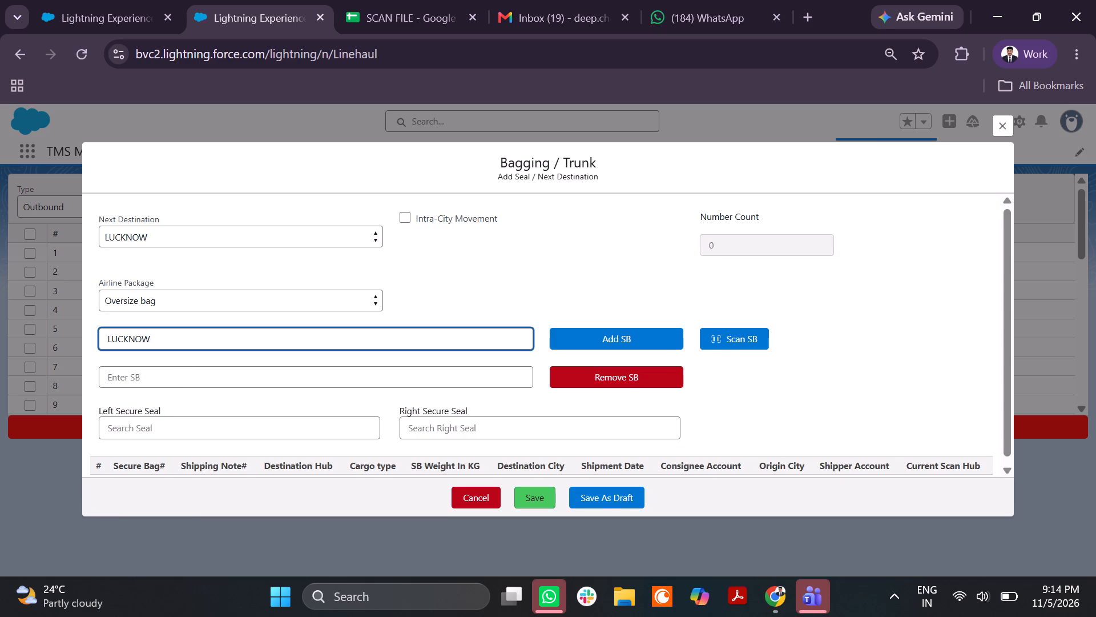
left_click(396, 0)
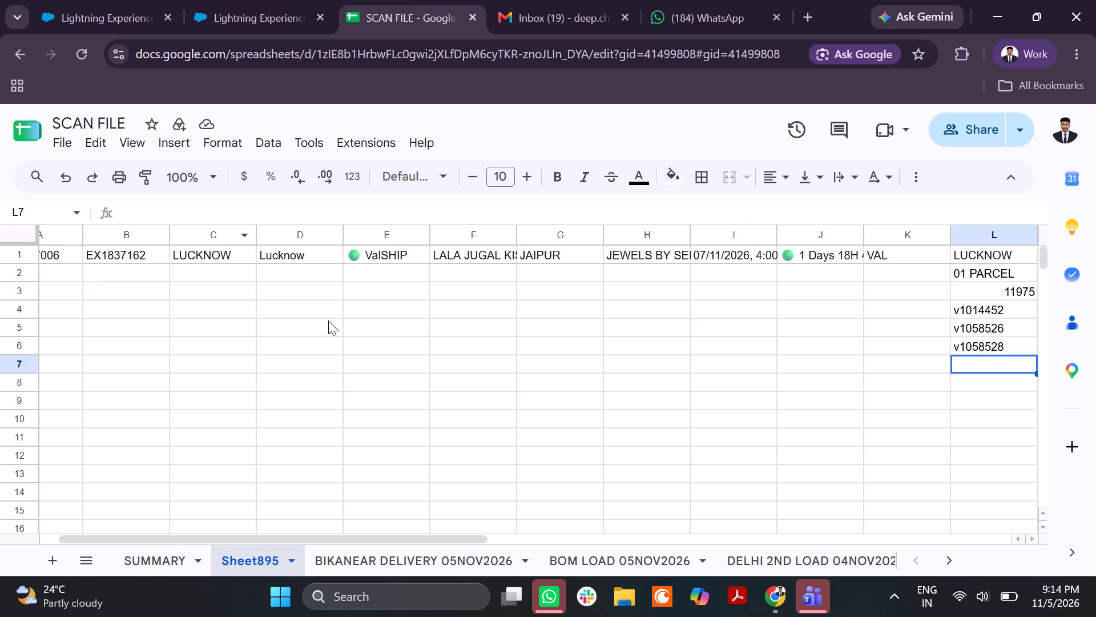
left_click(123, 255)
key("ctrl+c")
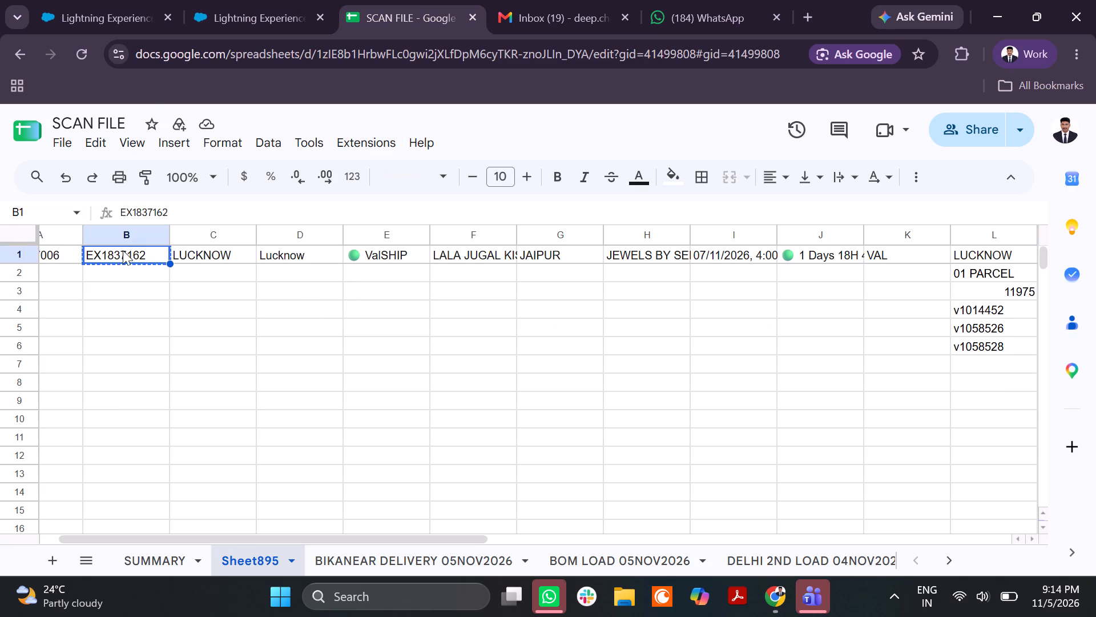
left_click(293, 0)
key("ctrl+BackSpace")
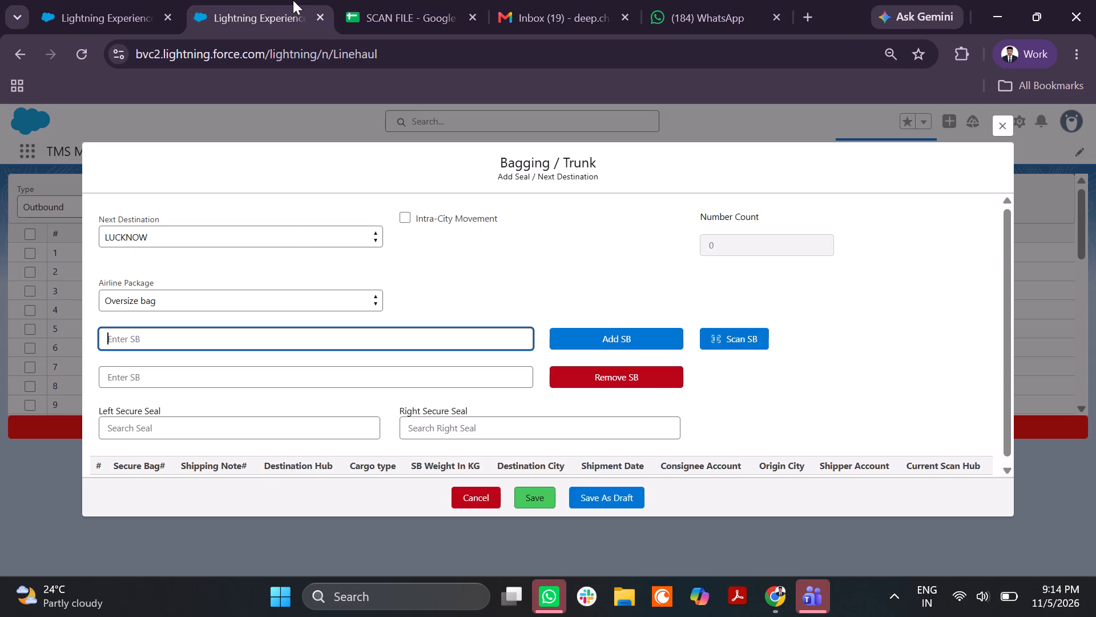
key("ctrl+v")
key("Return")
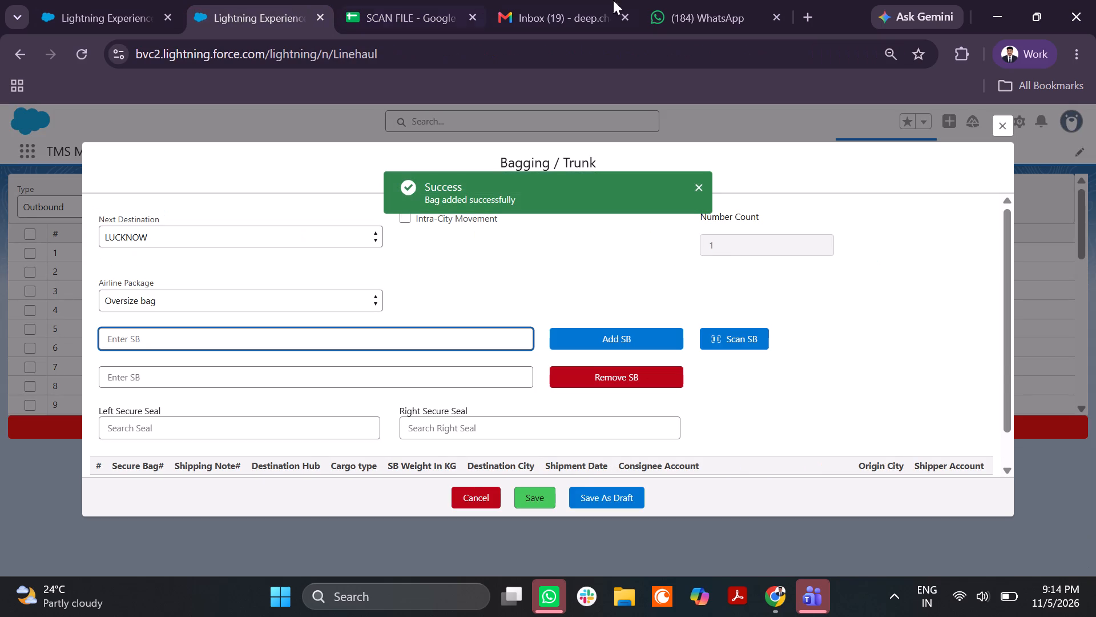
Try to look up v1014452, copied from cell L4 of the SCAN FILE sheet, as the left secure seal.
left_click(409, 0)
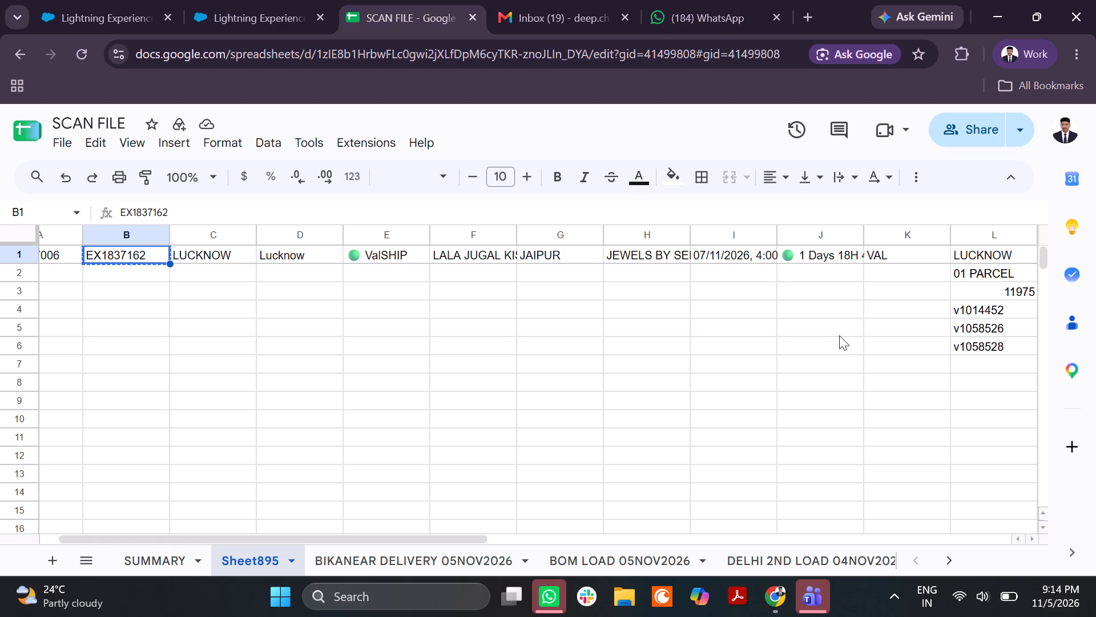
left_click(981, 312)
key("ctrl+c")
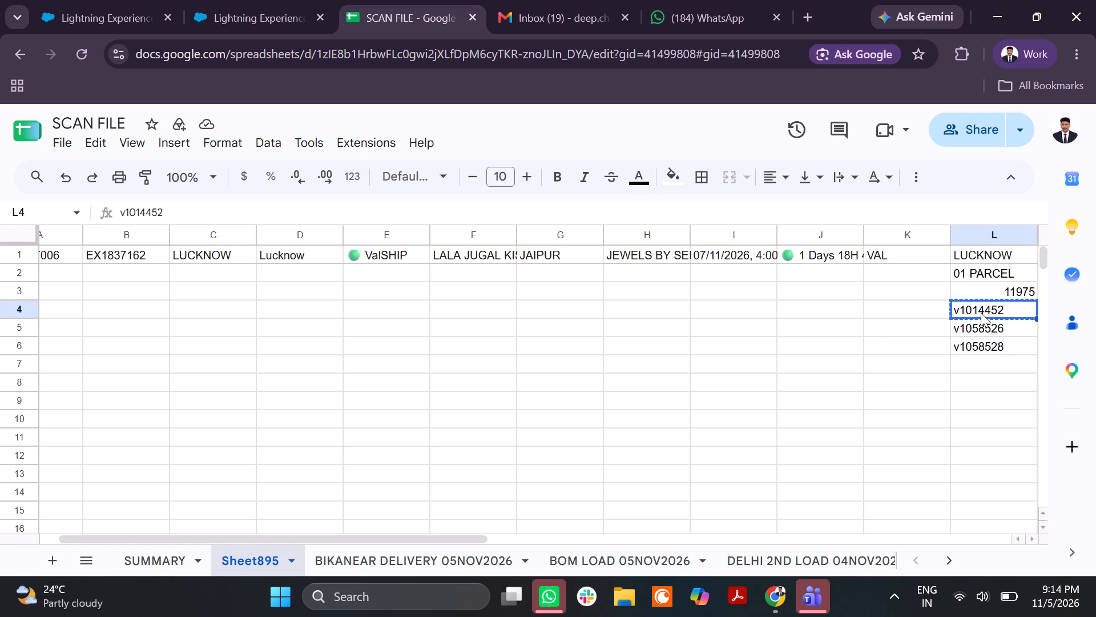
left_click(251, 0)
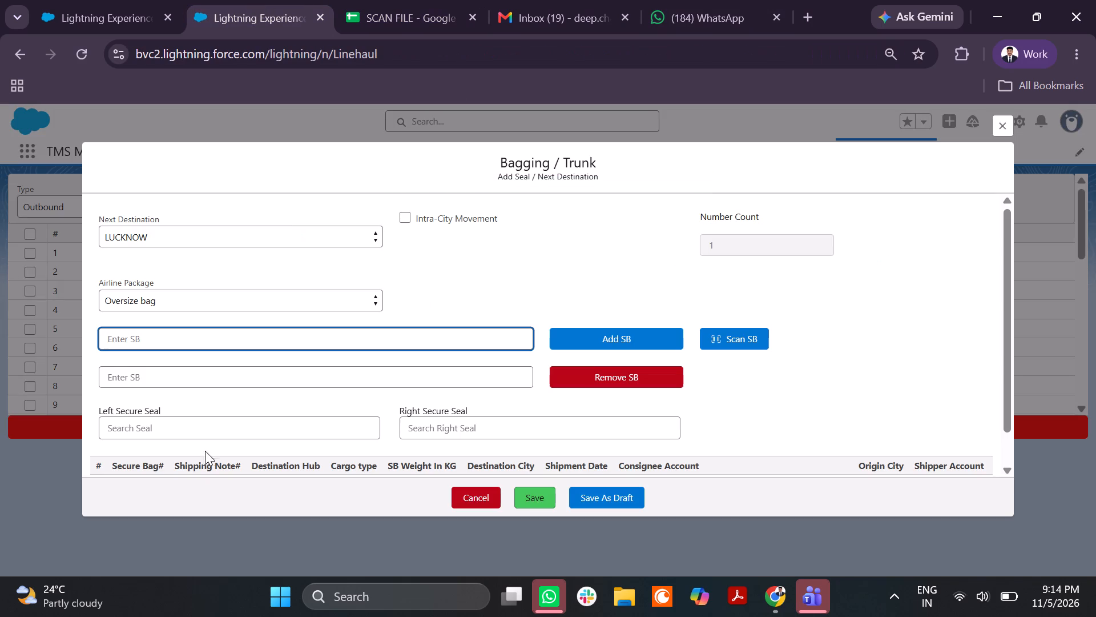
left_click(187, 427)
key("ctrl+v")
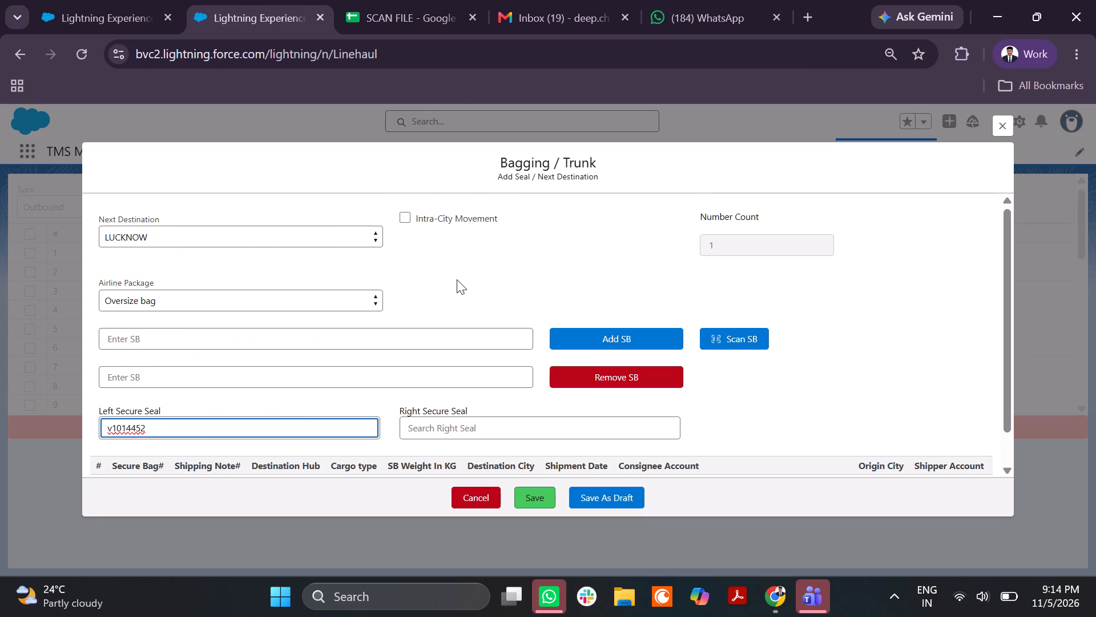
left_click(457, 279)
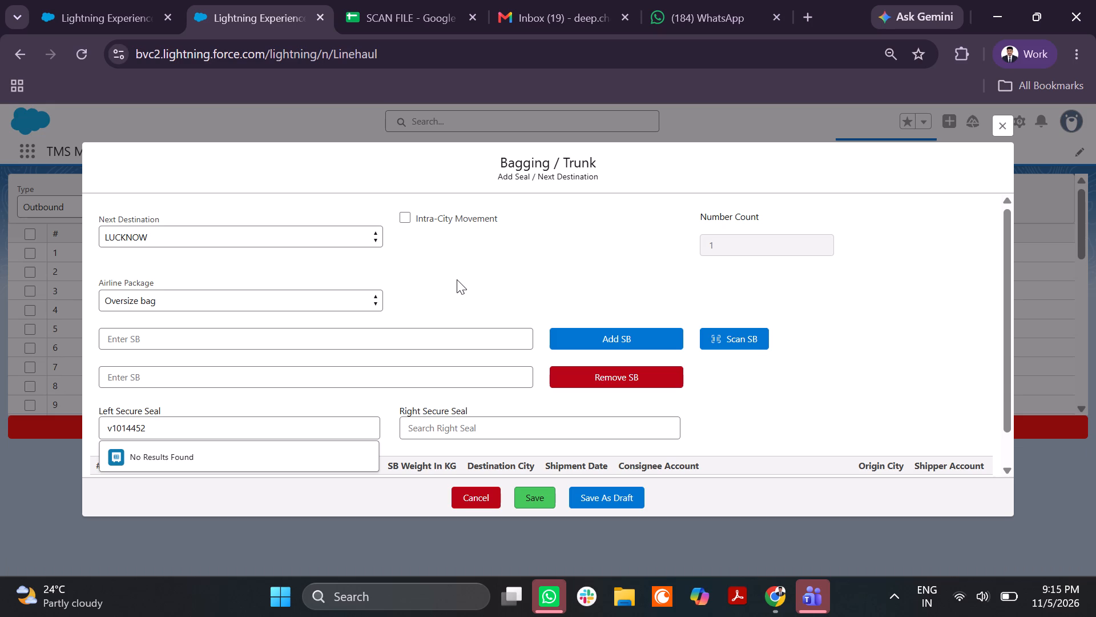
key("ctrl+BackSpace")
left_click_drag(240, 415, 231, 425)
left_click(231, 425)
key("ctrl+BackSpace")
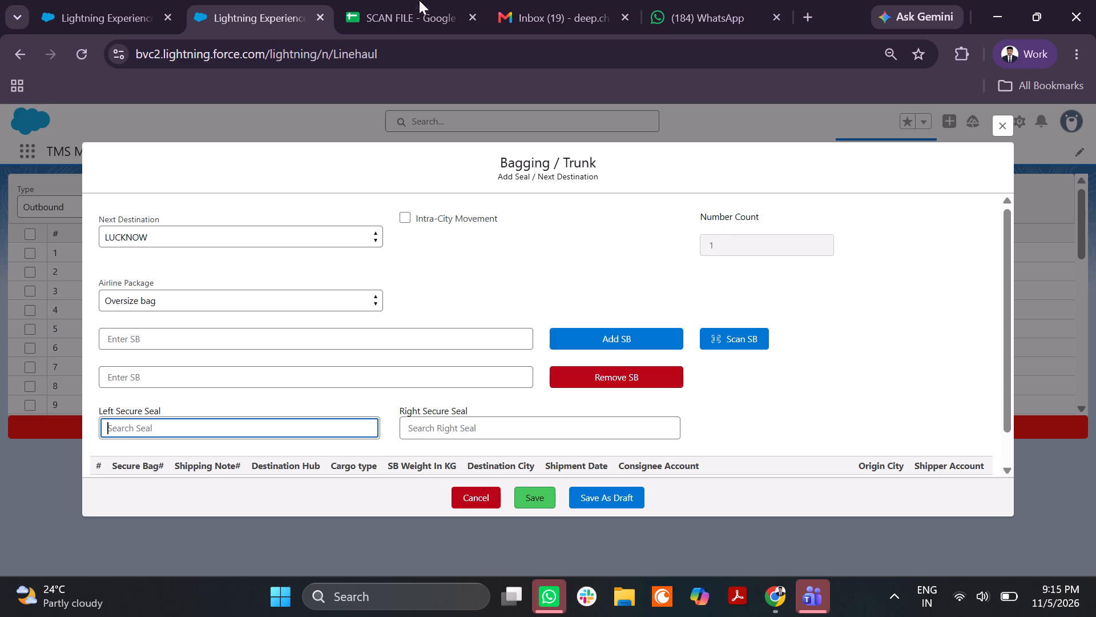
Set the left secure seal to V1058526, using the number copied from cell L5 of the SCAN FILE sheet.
left_click(427, 11)
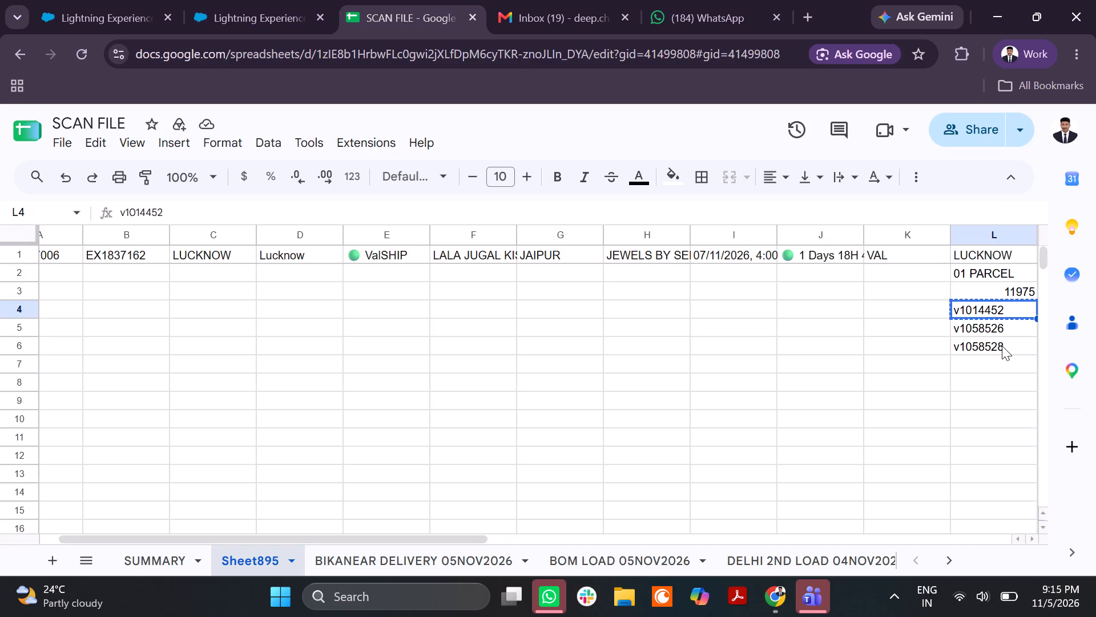
left_click(1001, 331)
key("ctrl+c")
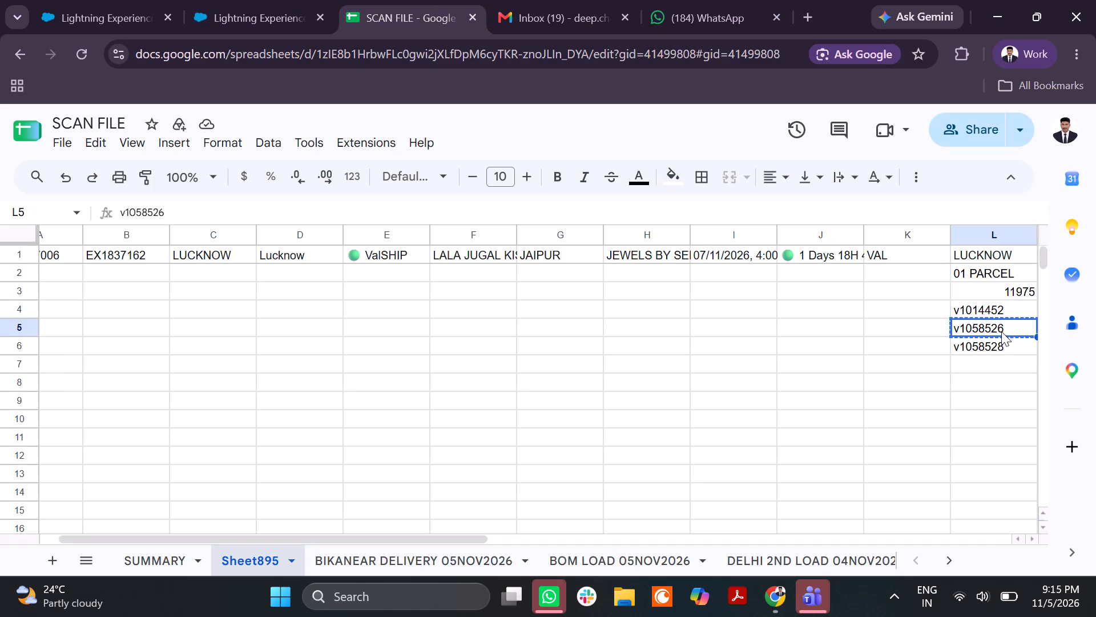
left_click(256, 7)
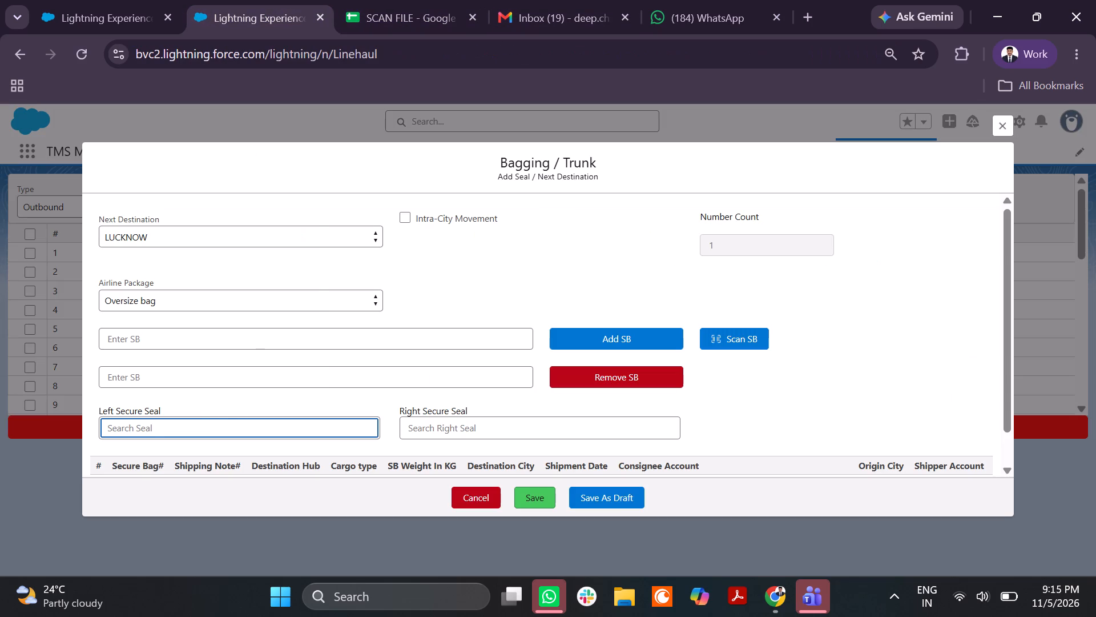
left_click(200, 428)
key("ctrl+v")
left_click(424, 299)
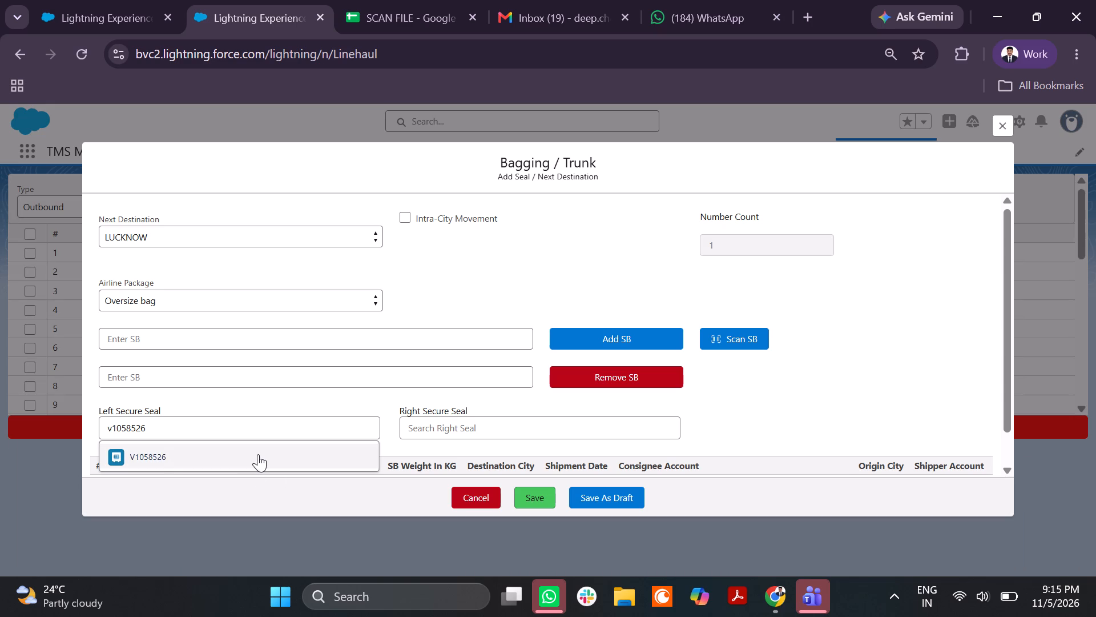
left_click(258, 454)
Save the Bagging/Trunk entry as a draft and reload the Linehaul page.
left_click(593, 502)
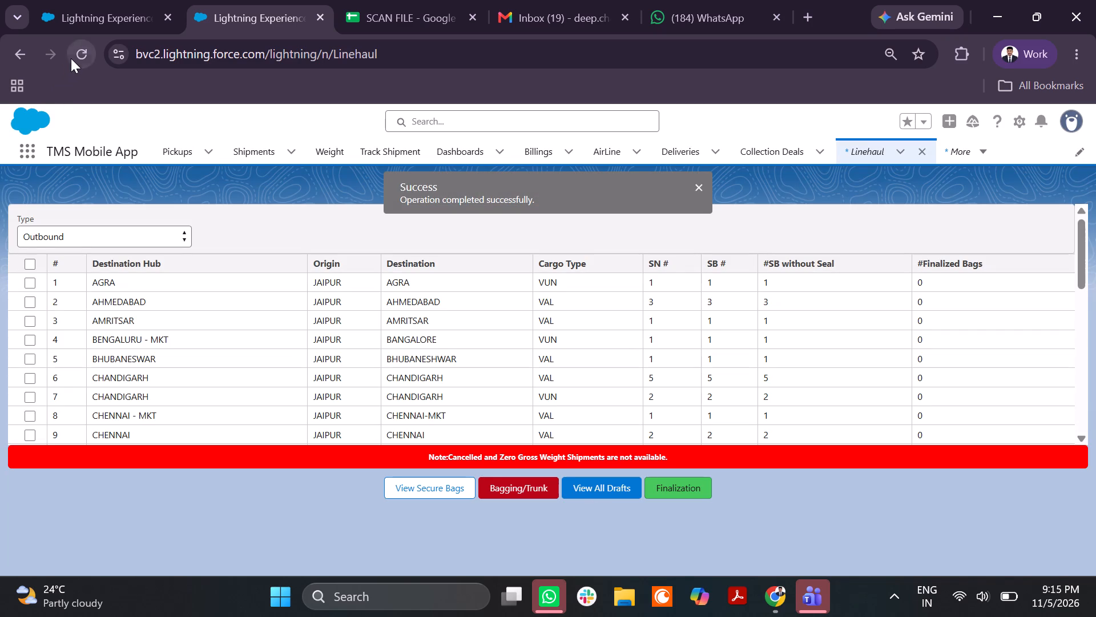
left_click(71, 58)
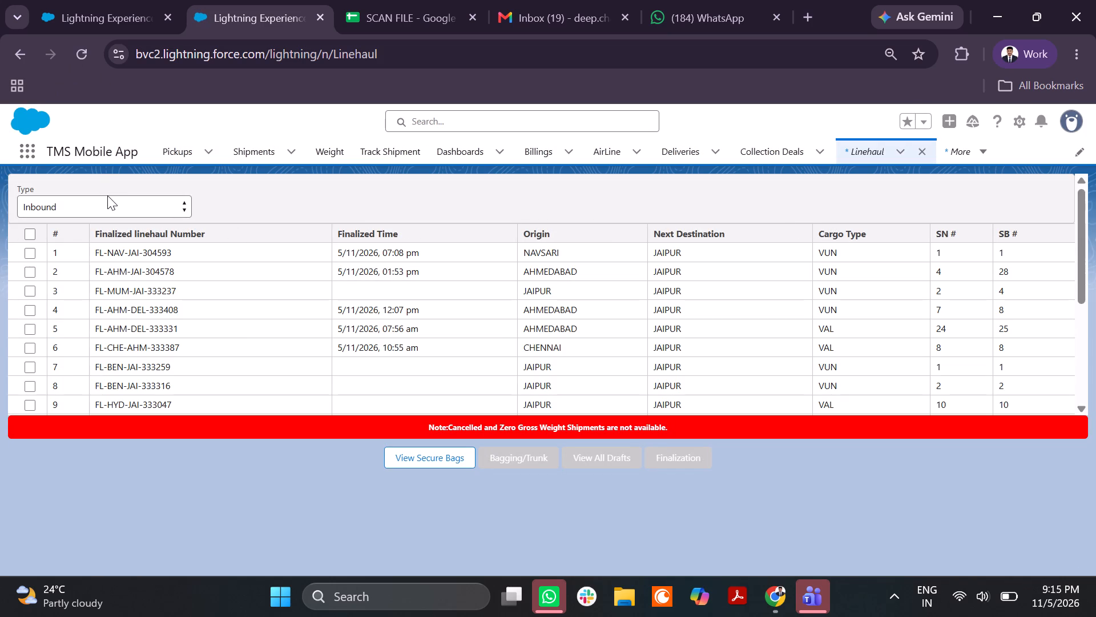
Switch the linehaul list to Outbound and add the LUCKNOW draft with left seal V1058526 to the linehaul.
left_click(107, 196)
left_click(92, 238)
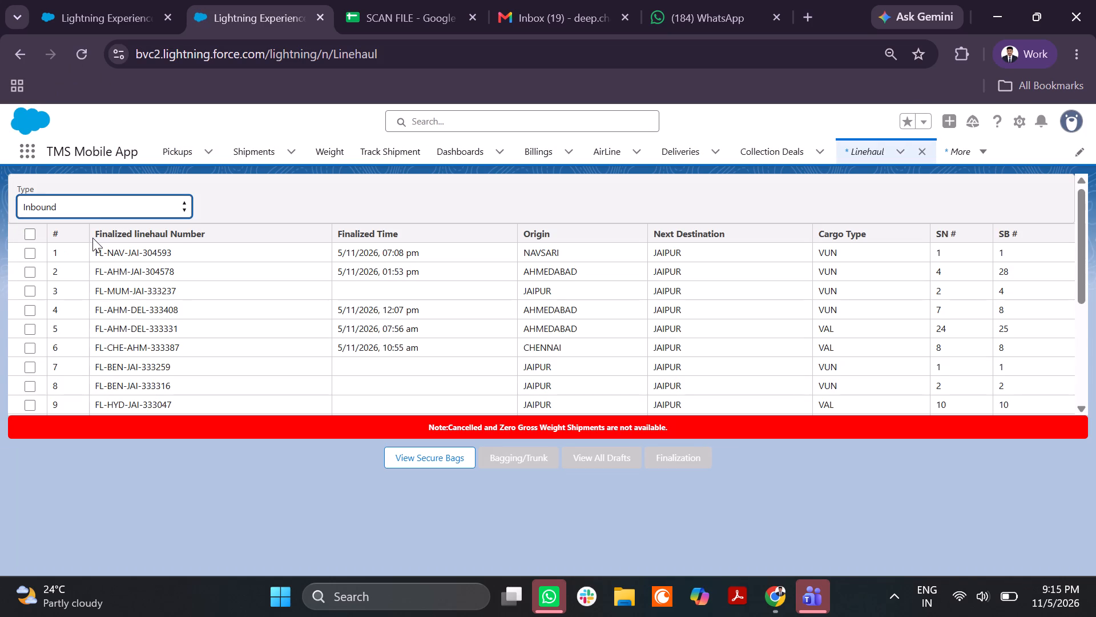
left_click(100, 215)
left_click(95, 247)
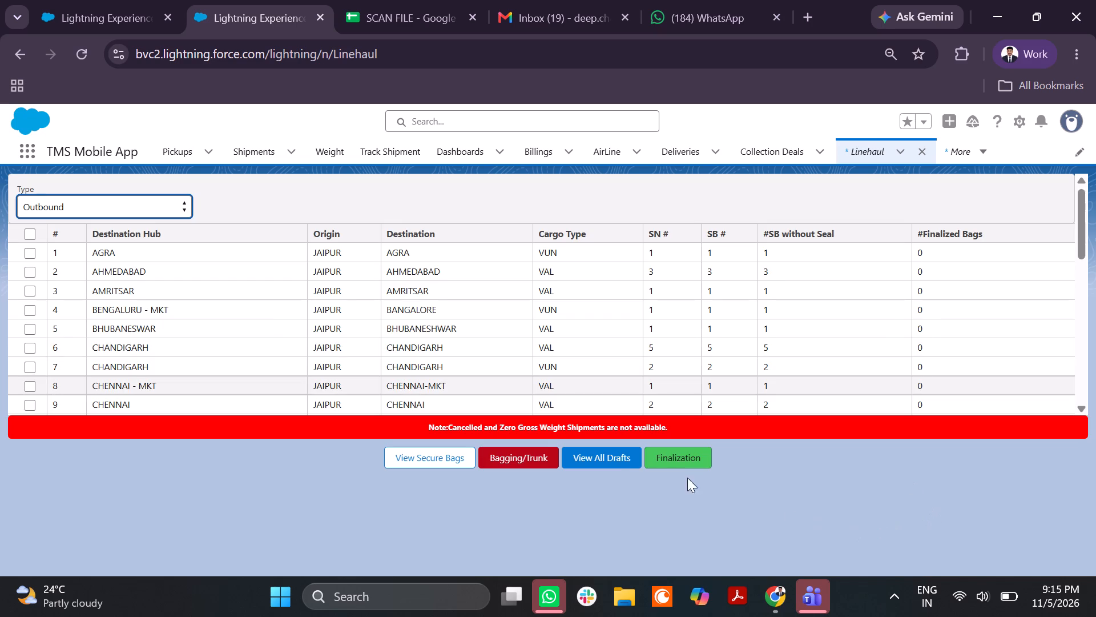
left_click(613, 462)
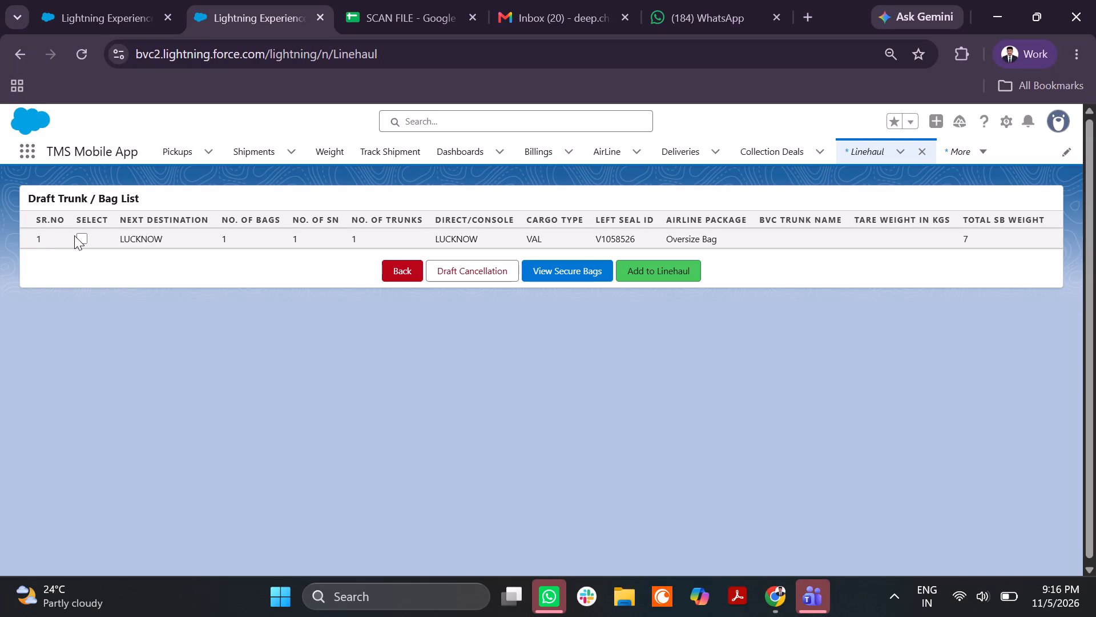
left_click(74, 235)
left_click(80, 237)
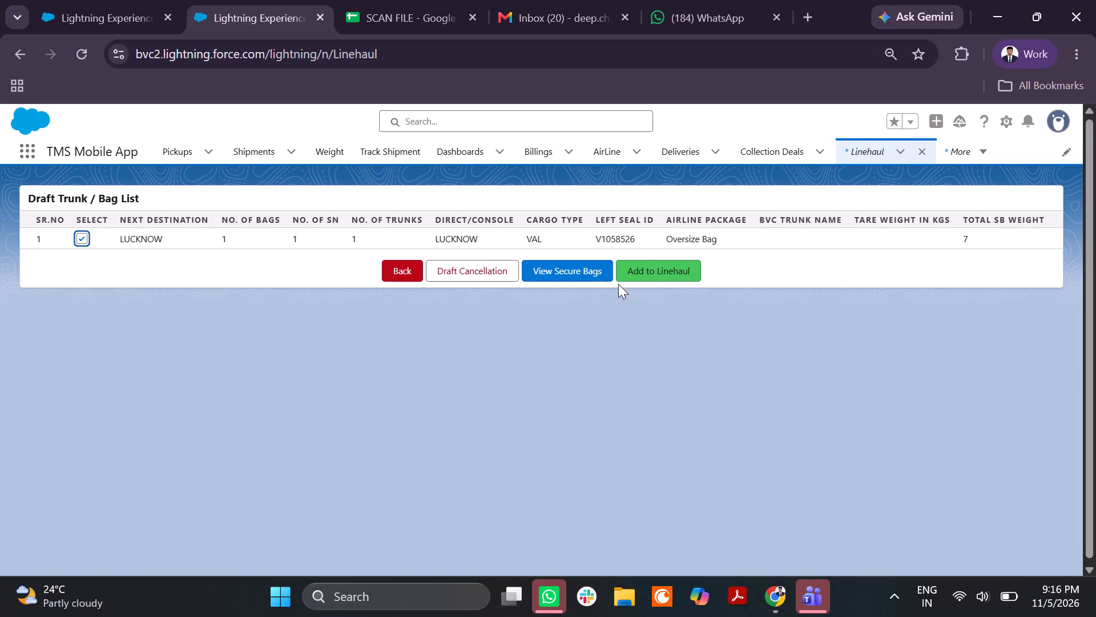
left_click(655, 274)
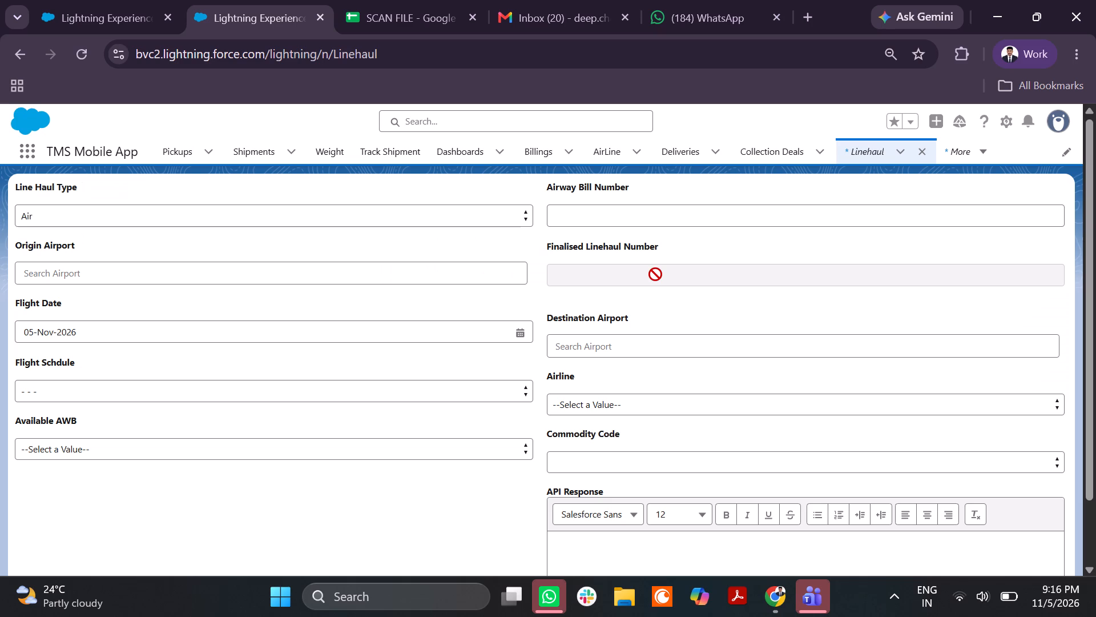
Set the origin airport of the air linehaul to JAIPUR.
left_click(187, 275)
type("jai")
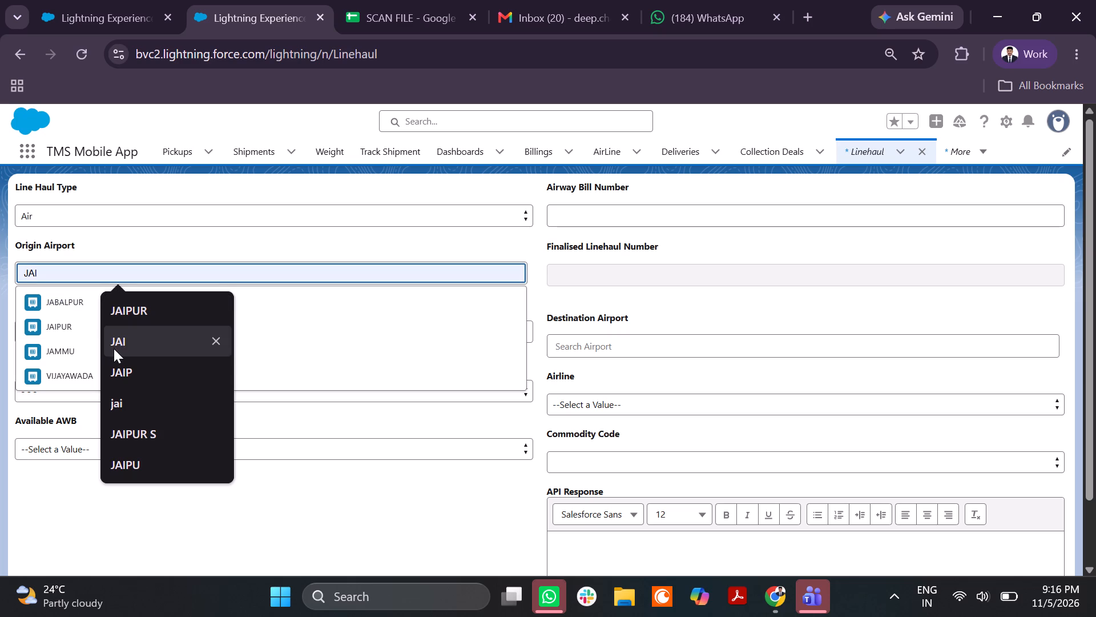
left_click(280, 0)
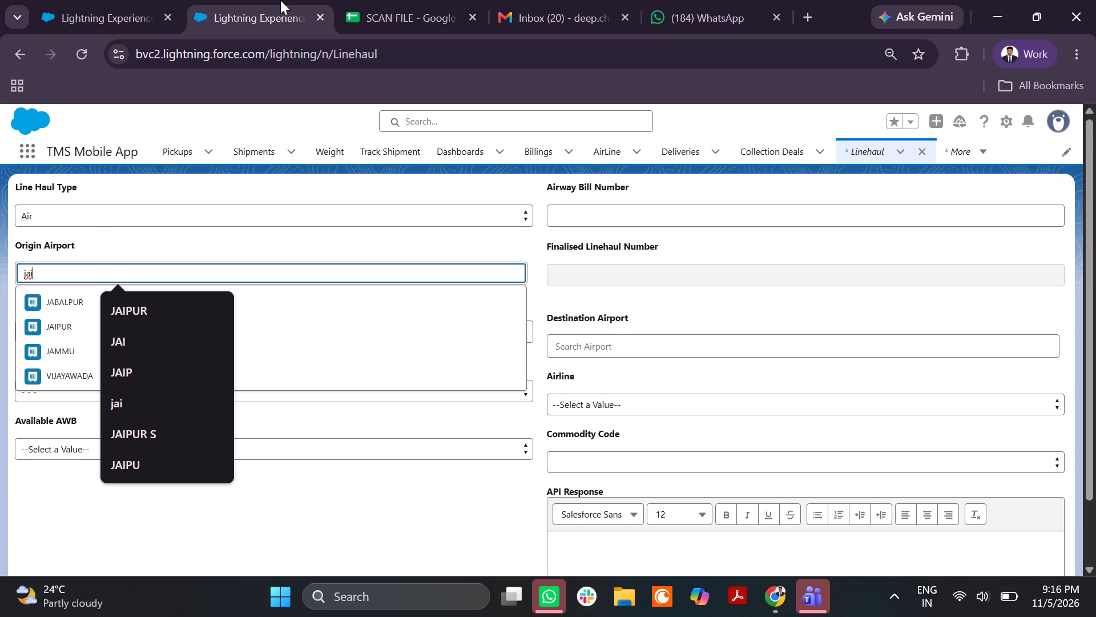
left_click(271, 3)
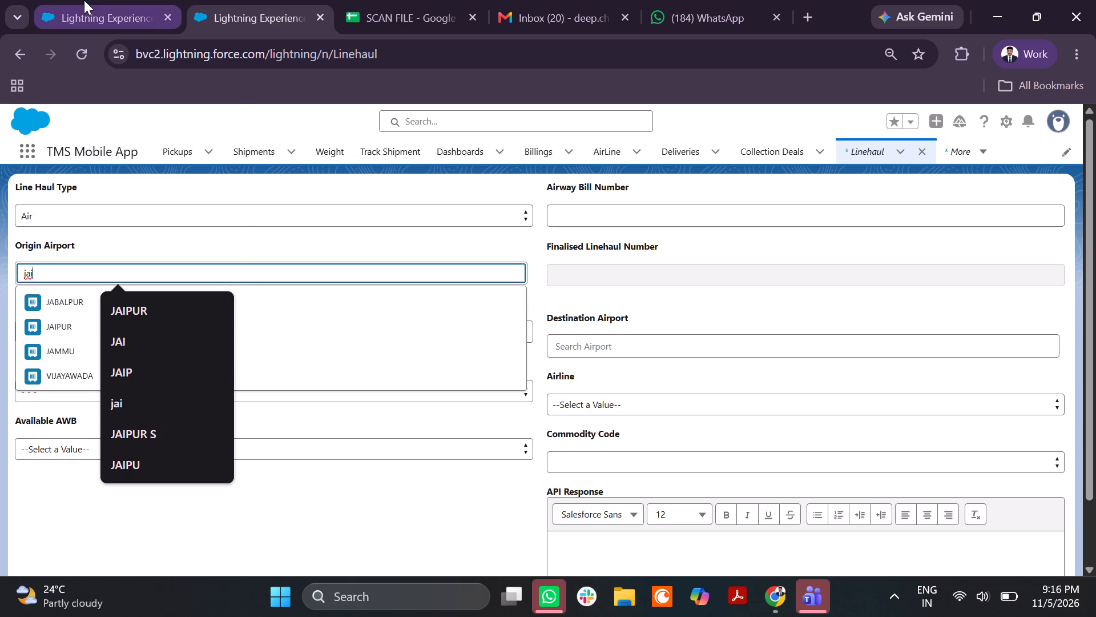
left_click(100, 14)
left_click(240, 5)
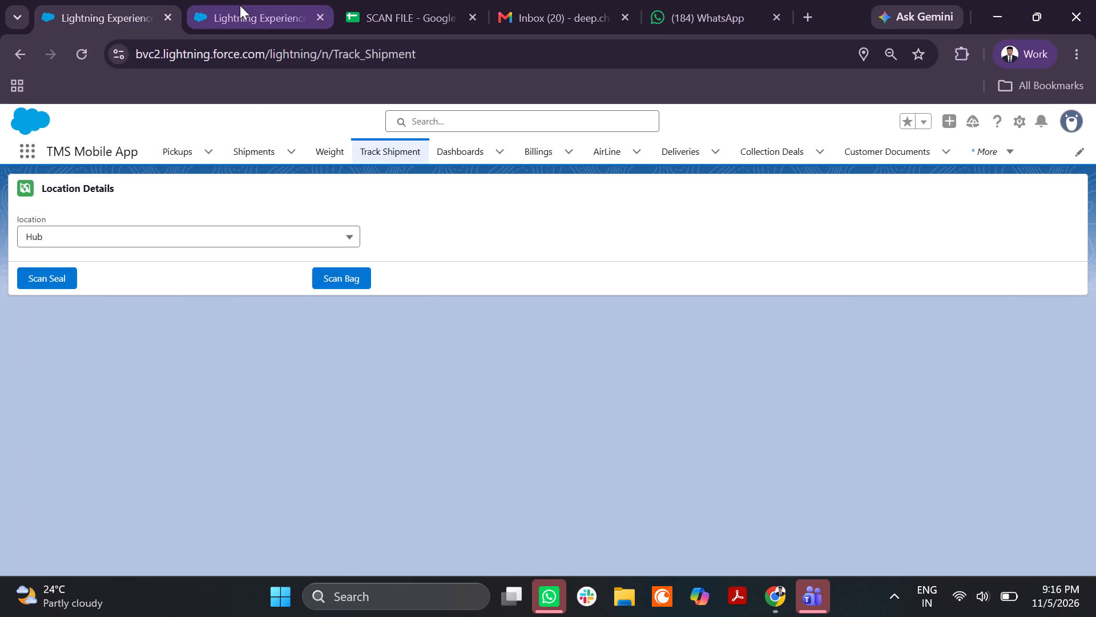
left_click(111, 291)
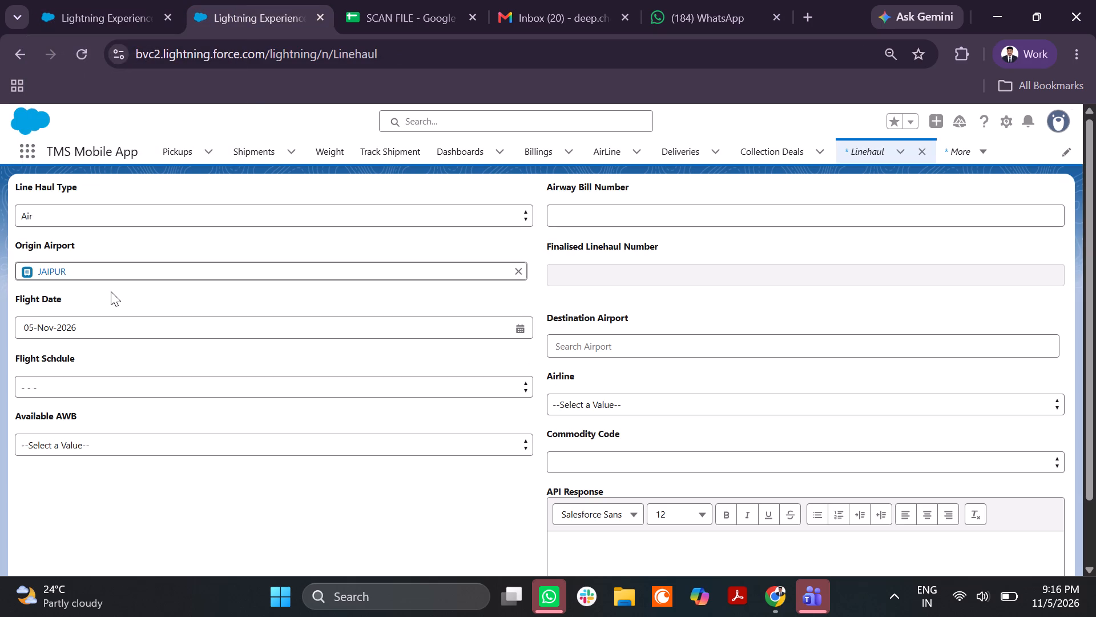
left_click(591, 216)
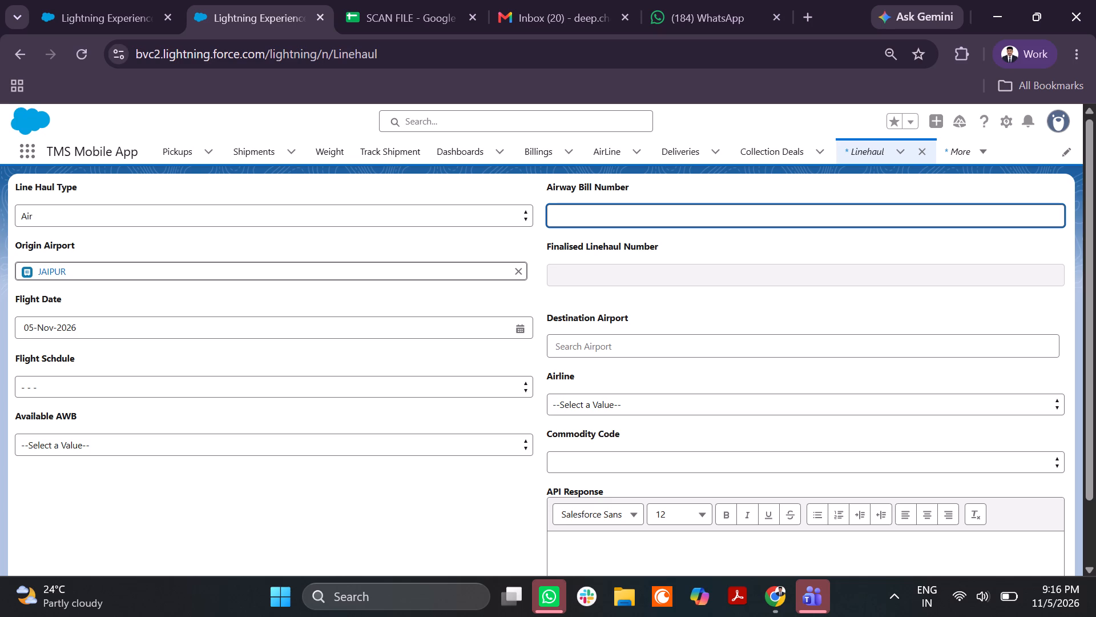
key("4")
key("7")
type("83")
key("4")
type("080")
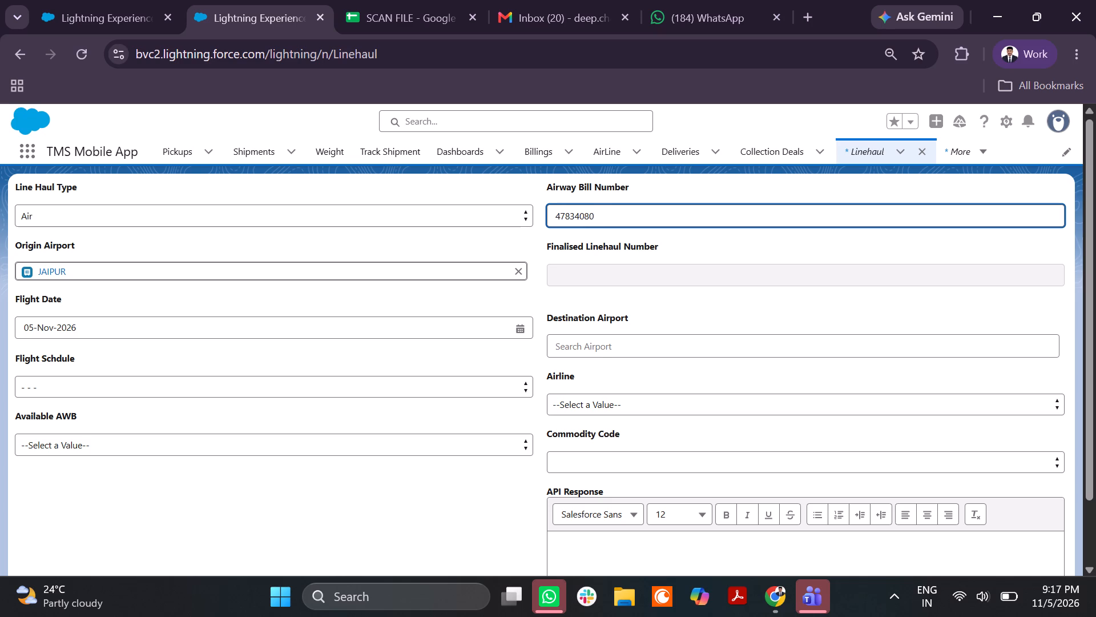
left_click(600, 349)
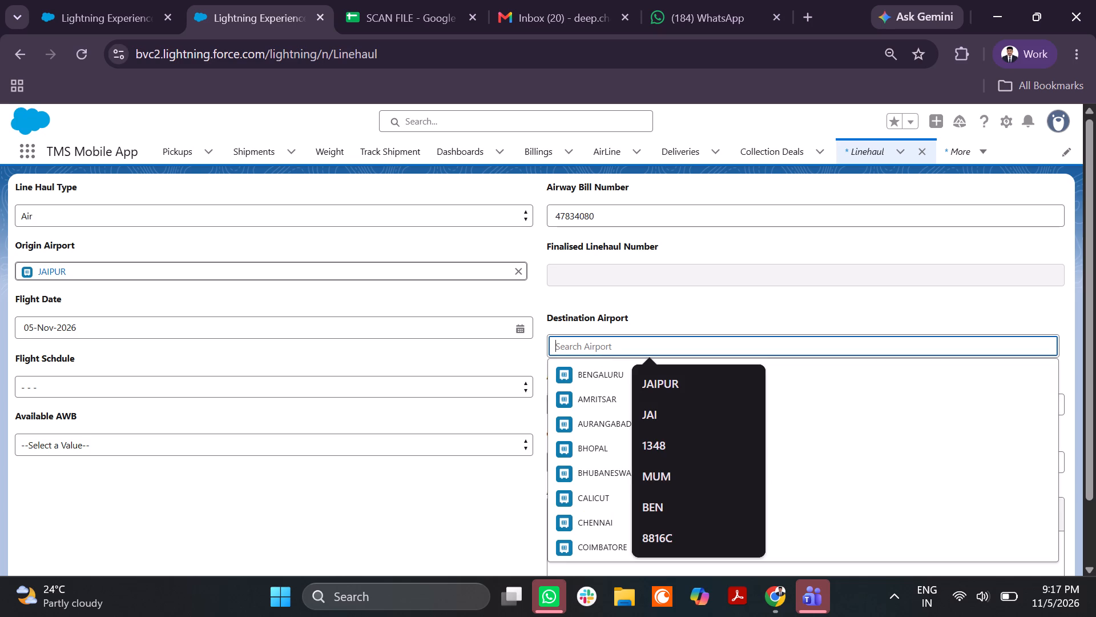
type("luc")
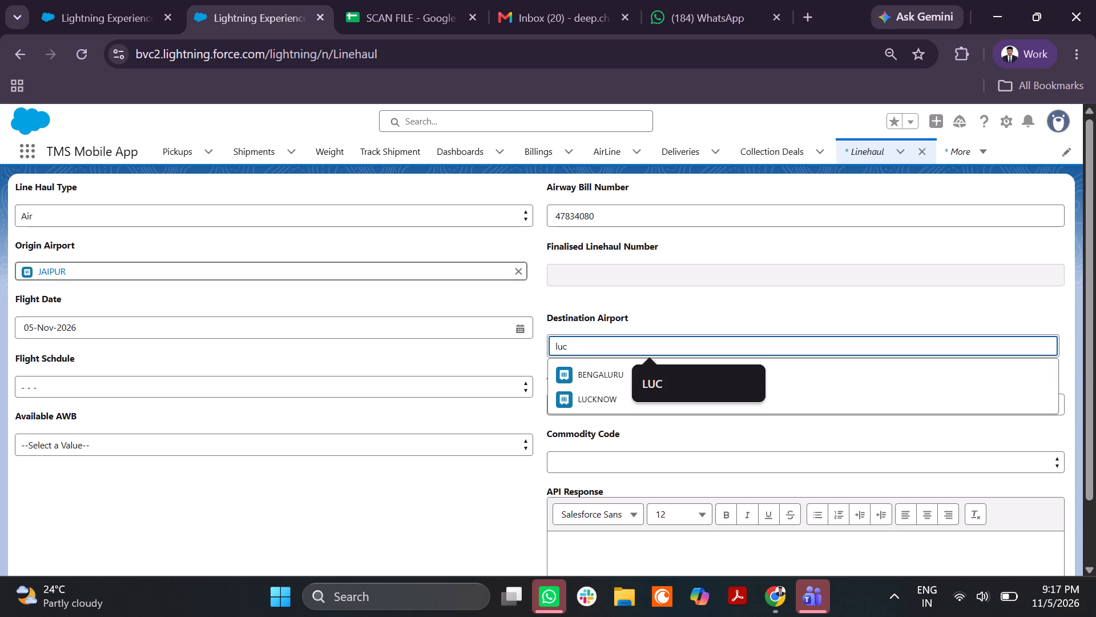
left_click(598, 397)
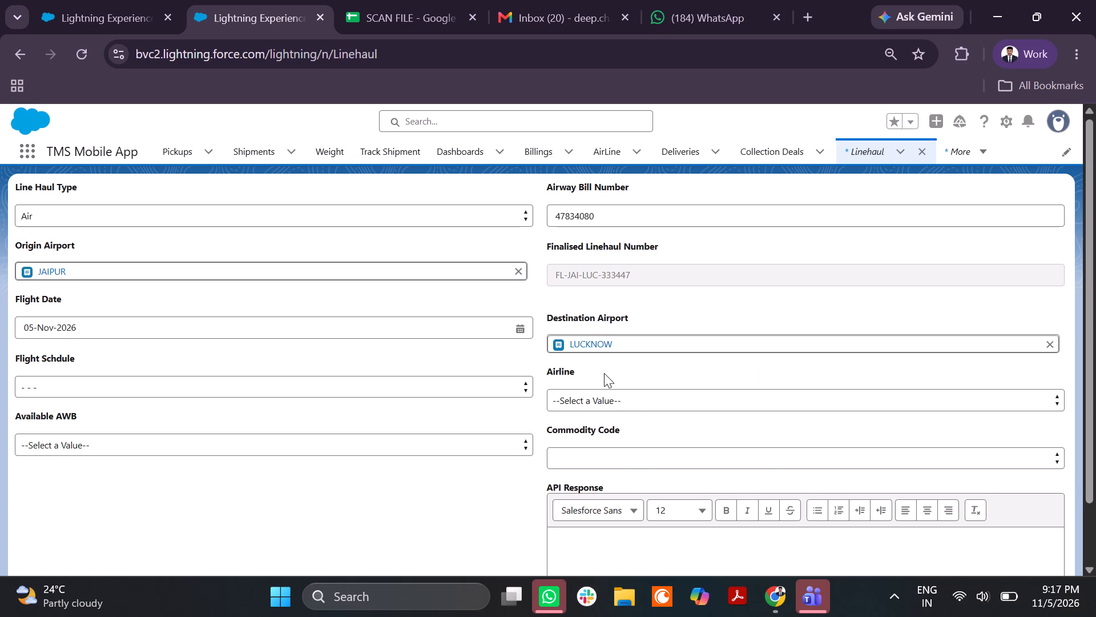
Set the airline to Indigo and the commodity code to VALN.
left_click(630, 407)
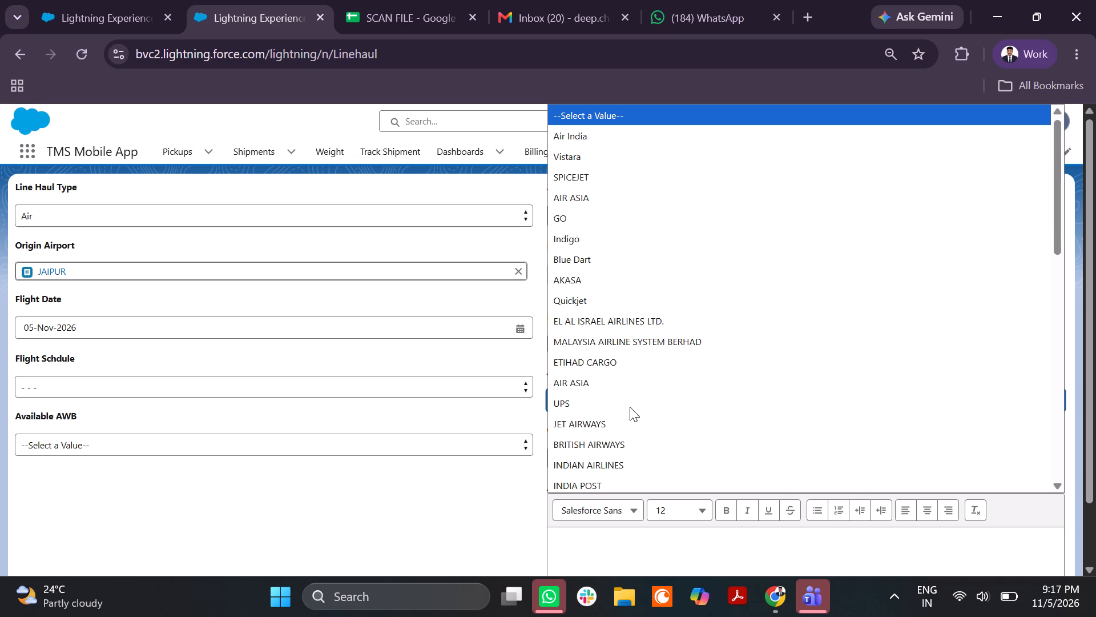
left_click(614, 247)
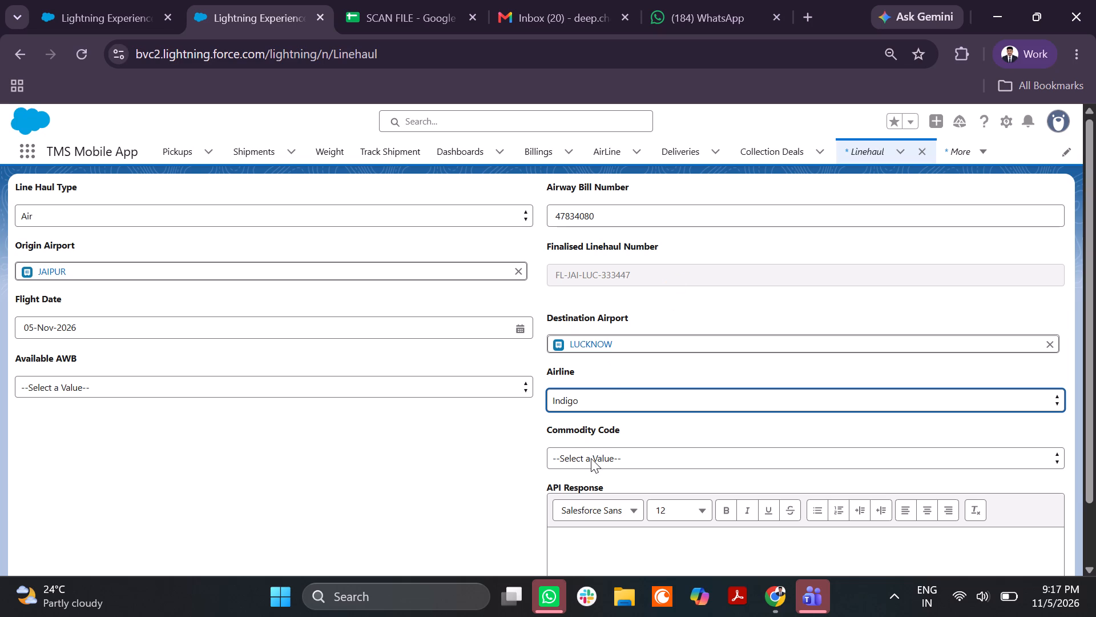
left_click(591, 458)
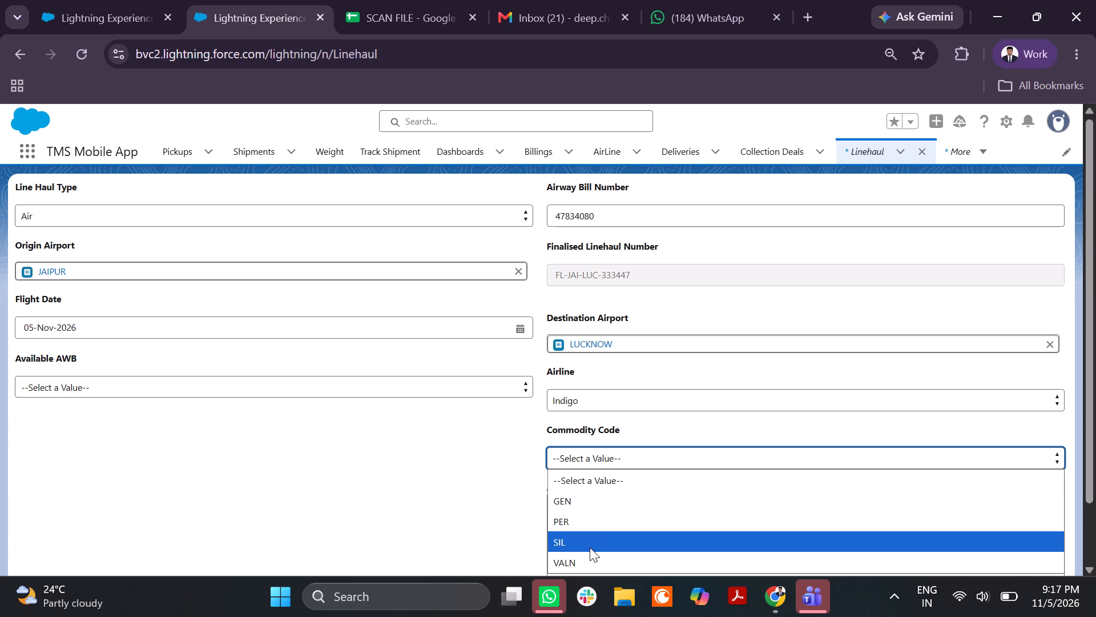
left_click(590, 561)
left_click(433, 511)
Finalise the Jaipur to Lucknow linehaul and reload the Linehaul page.
scroll(433, 511, "down", 4)
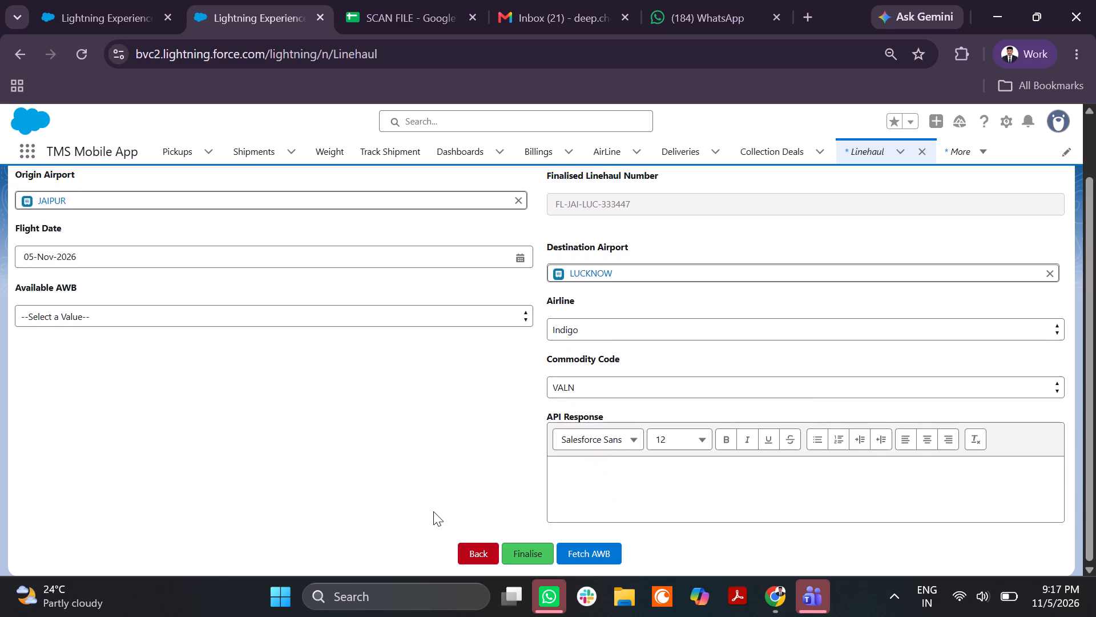
left_click(528, 553)
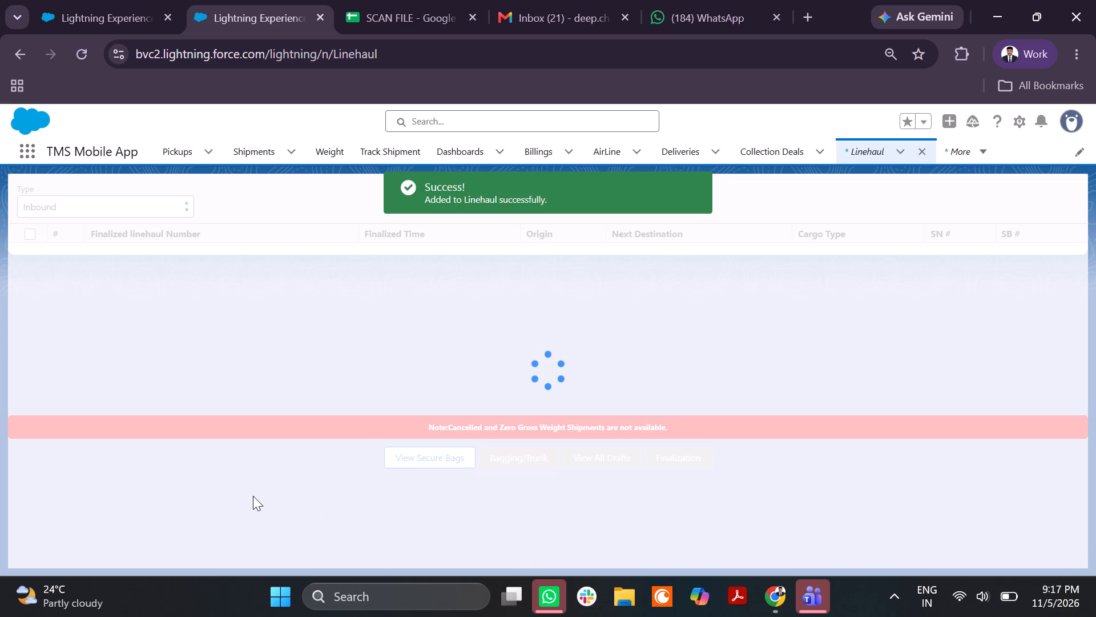
left_click(70, 57)
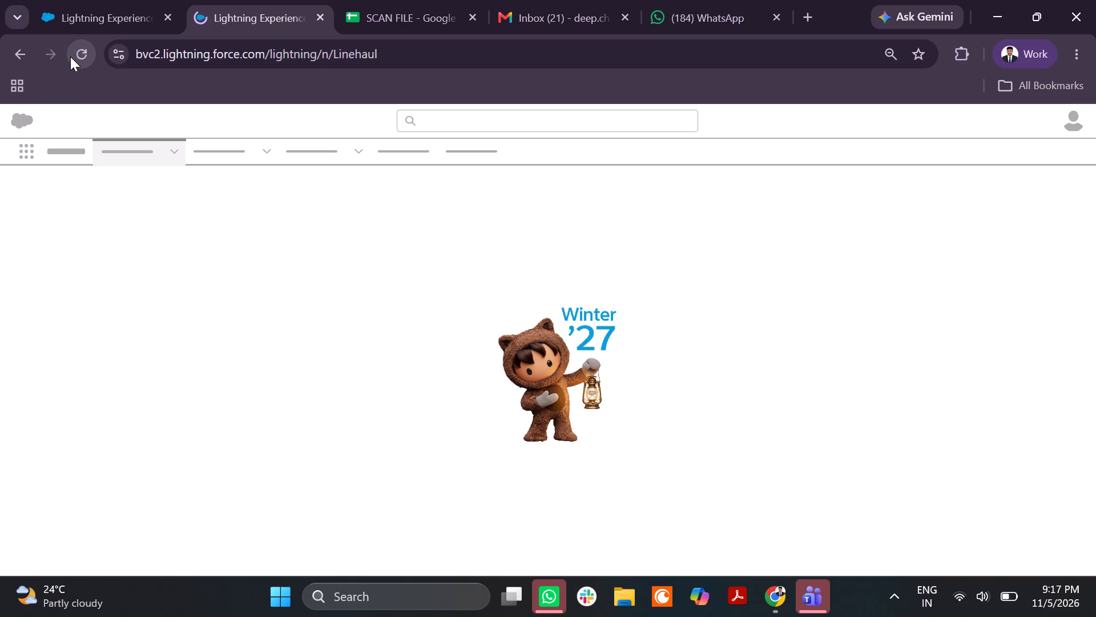
On the Track Shipment page, set the location to Port and the airport to JAIPUR.
left_click(69, 0)
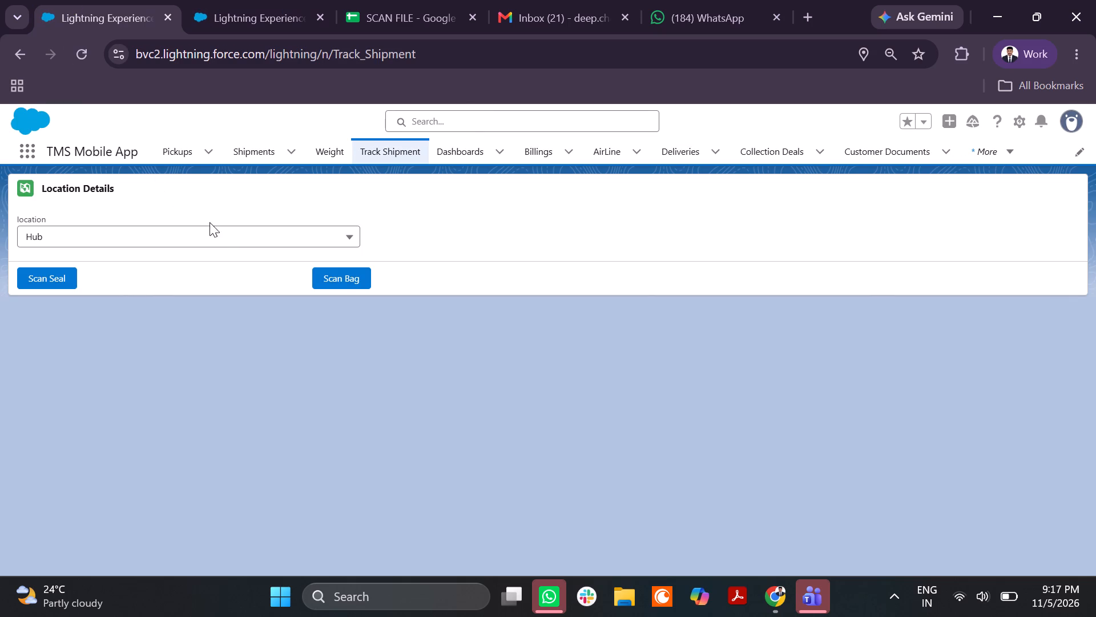
left_click(223, 230)
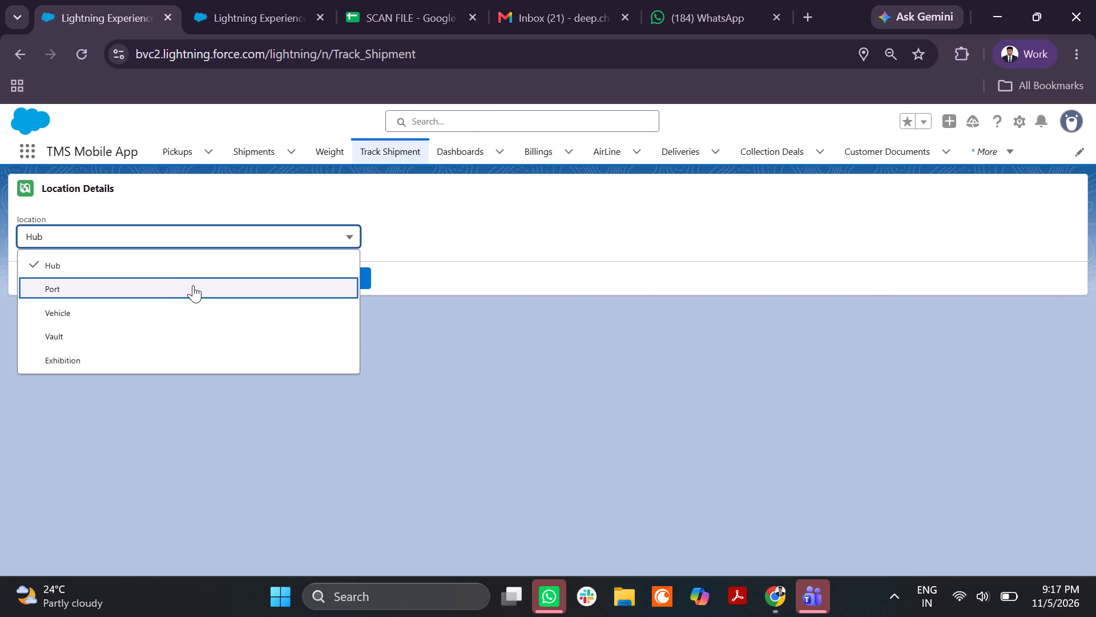
left_click(193, 286)
left_click(251, 270)
type("jai")
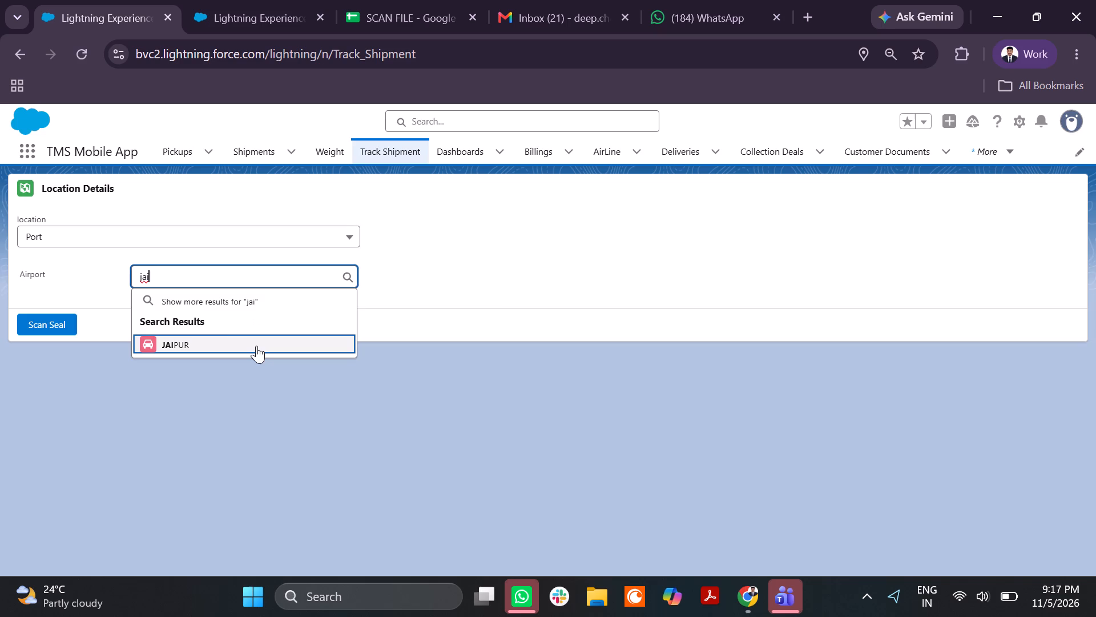
left_click(256, 346)
left_click(179, 357)
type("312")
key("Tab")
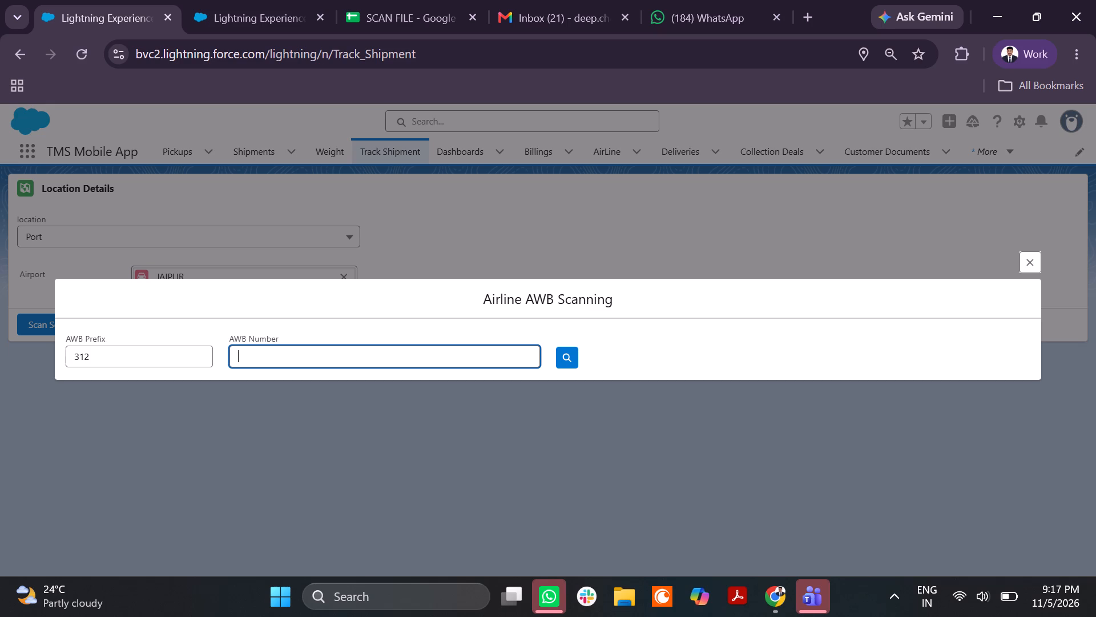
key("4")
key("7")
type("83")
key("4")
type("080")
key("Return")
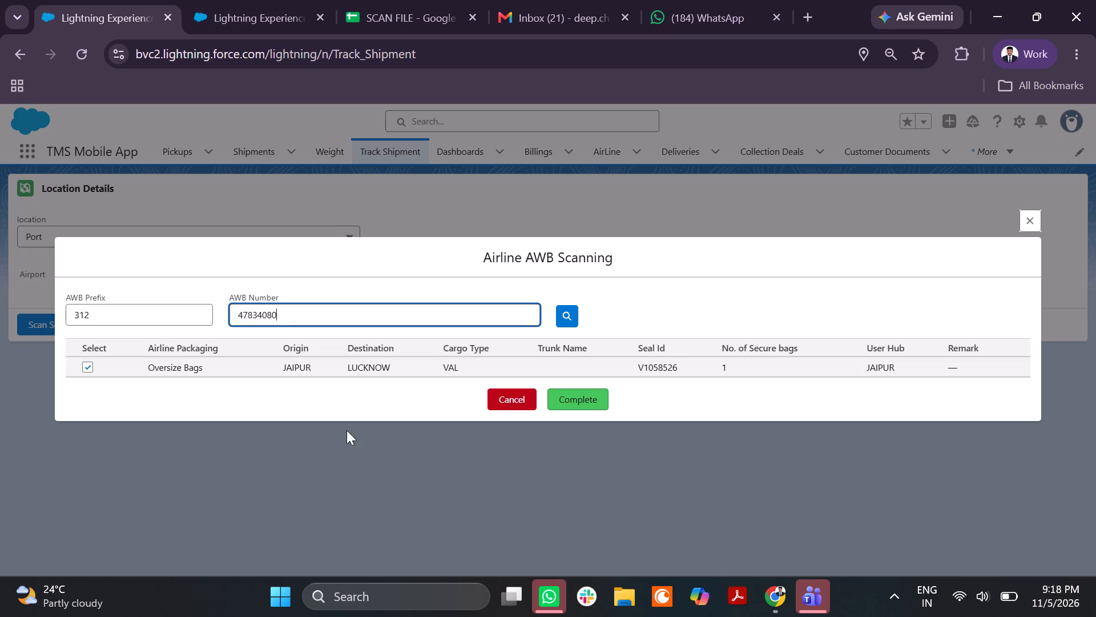
left_click(581, 394)
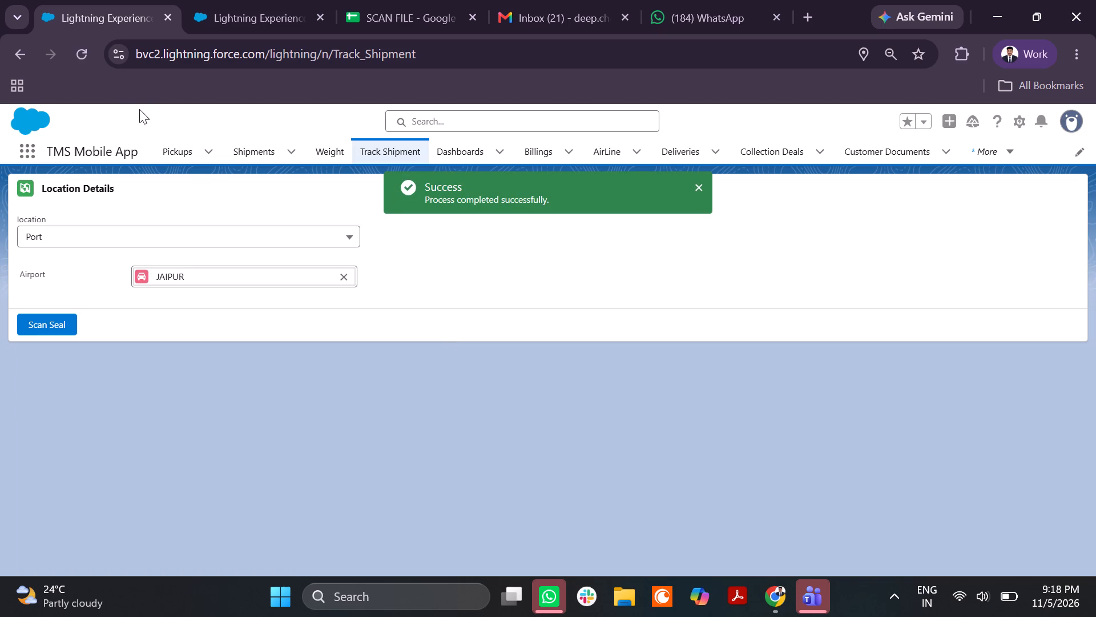
left_click(86, 53)
Switch to SCAN FILE and rename the Sheet895 sheet as LUCKNOW LOAD 05NOV2026.
left_click(401, 0)
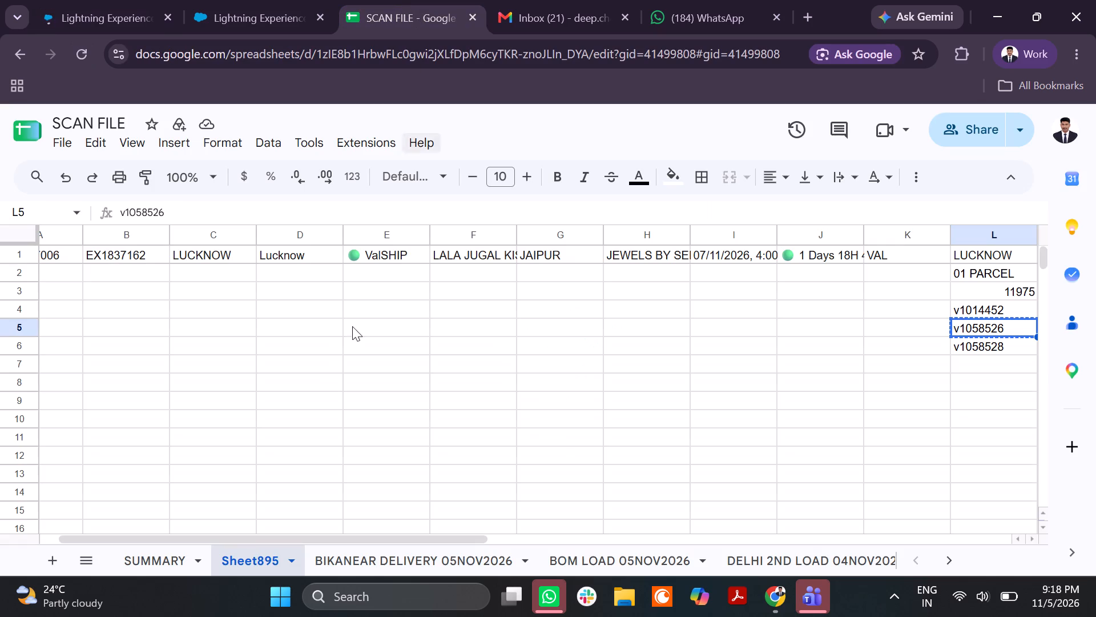
left_click(287, 553)
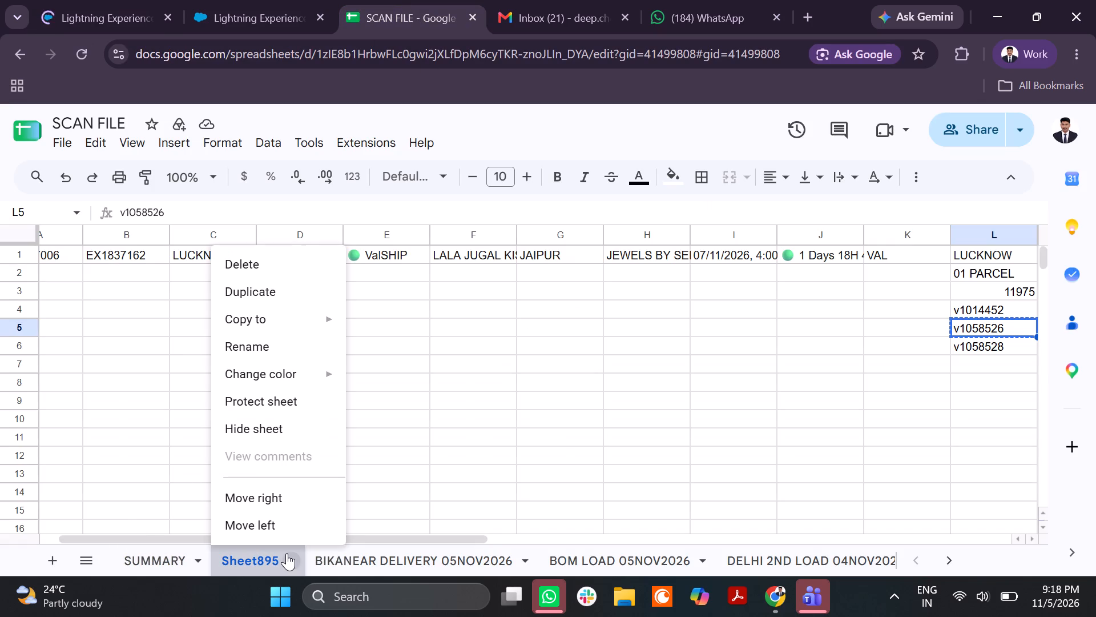
left_click(289, 338)
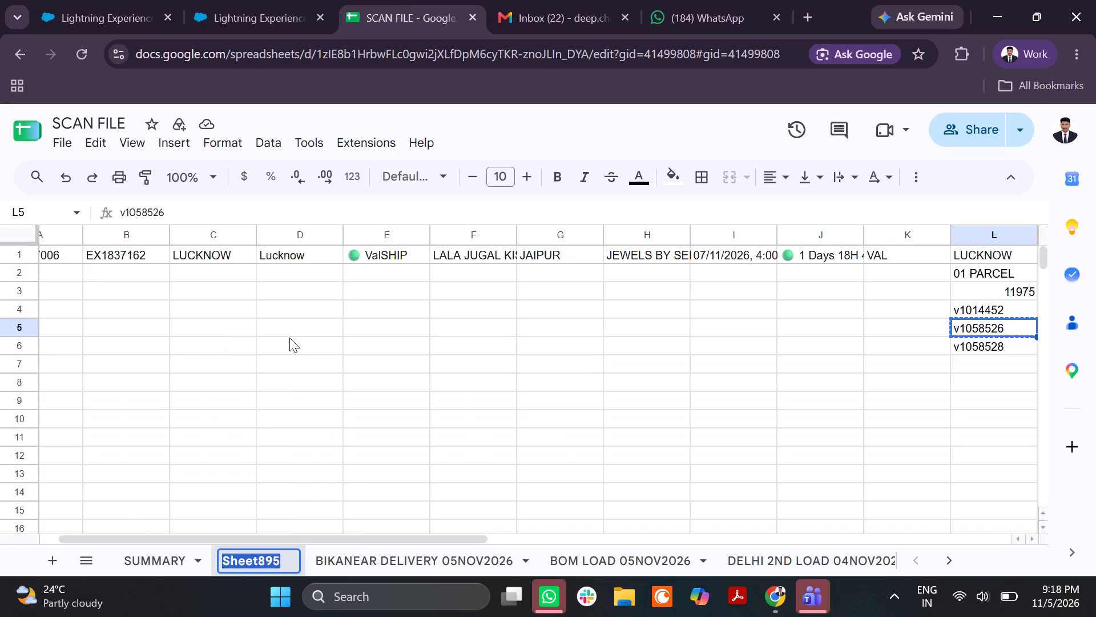
type("LUCKNOW")
key("space")
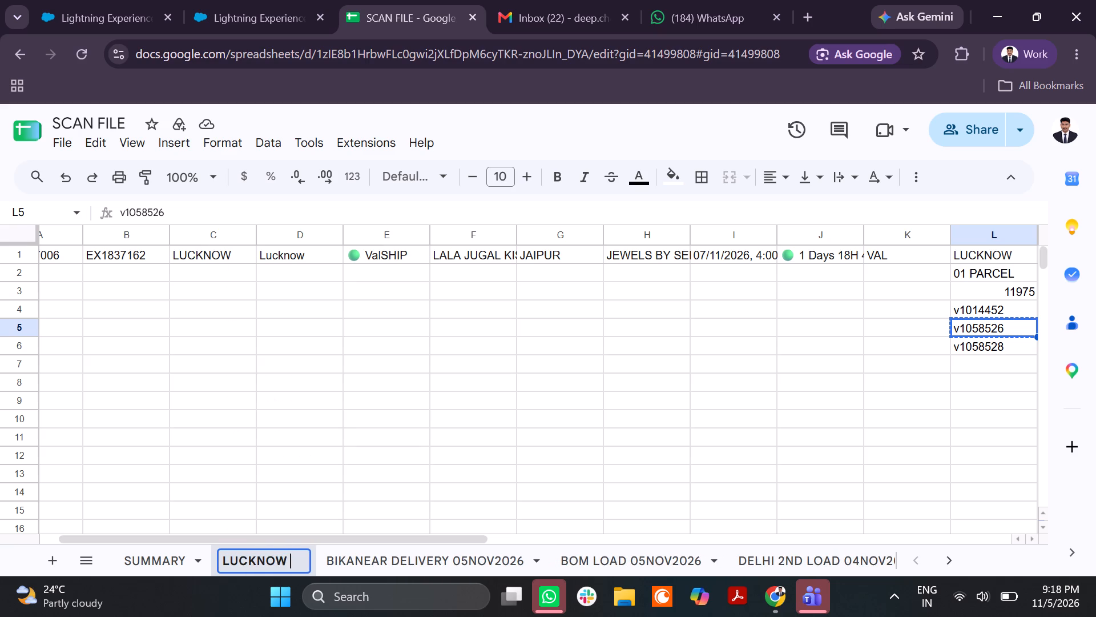
type("LOAD")
key("space")
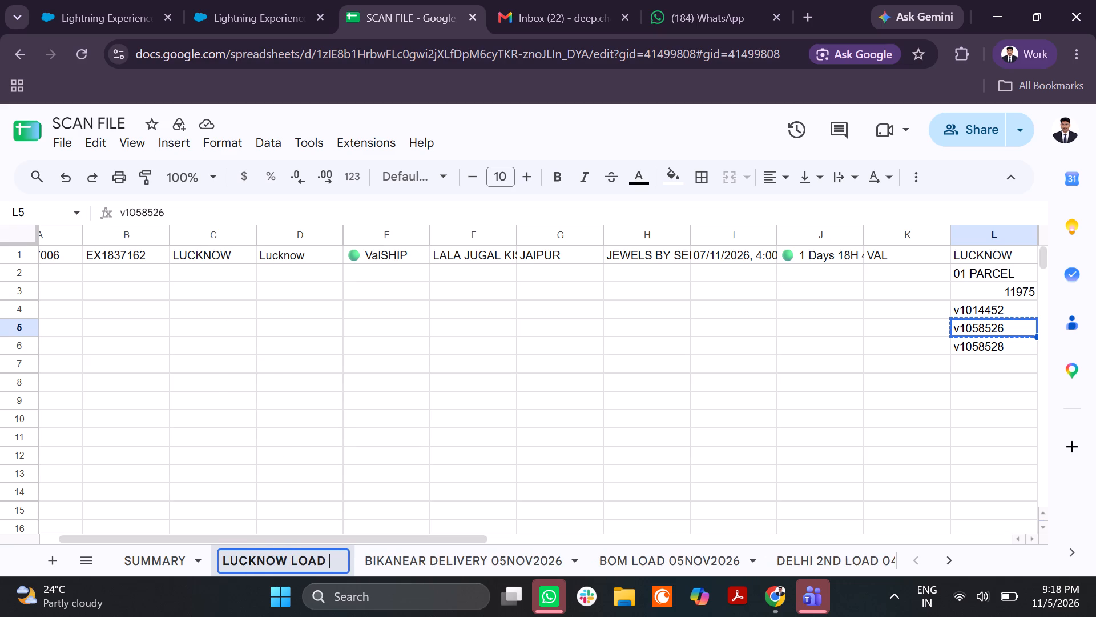
type("05")
key("n")
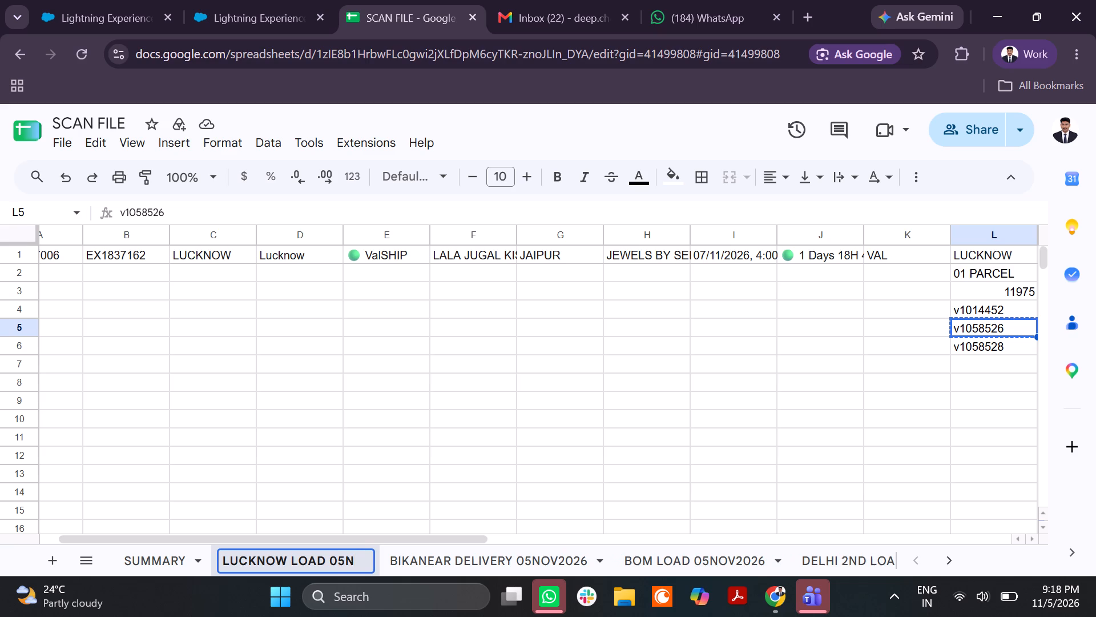
type("OV")
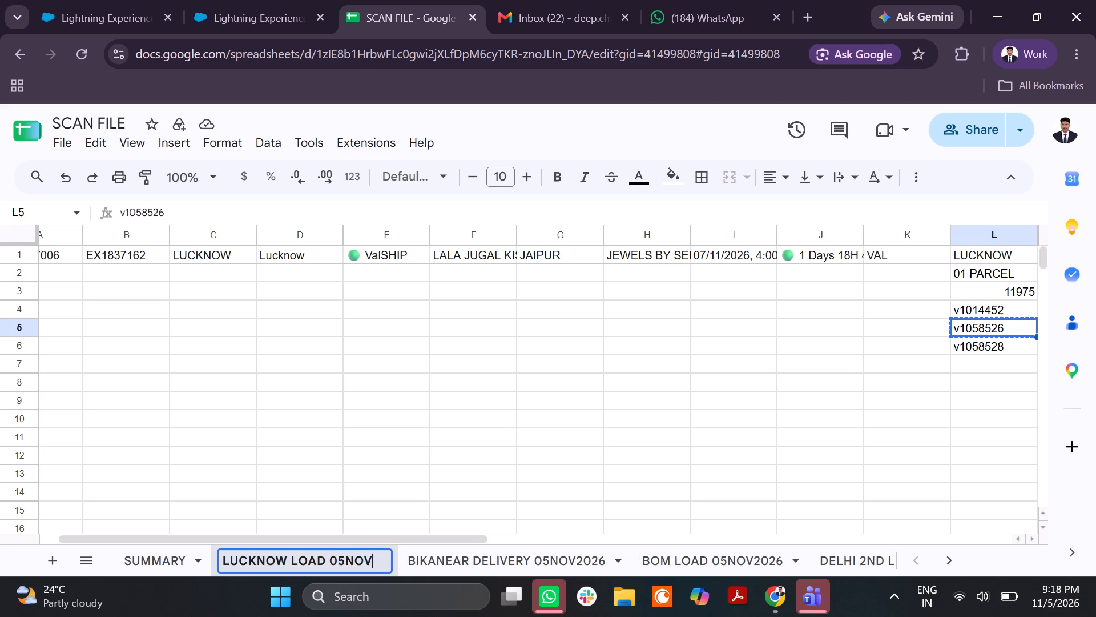
type("2026")
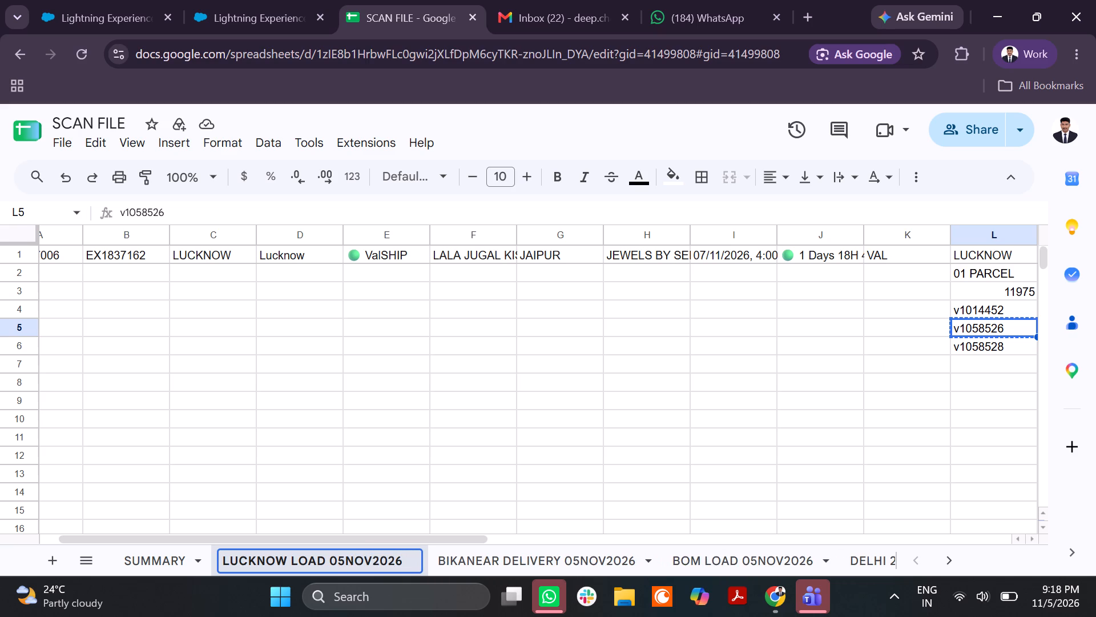
key("Down")
left_click(168, 416)
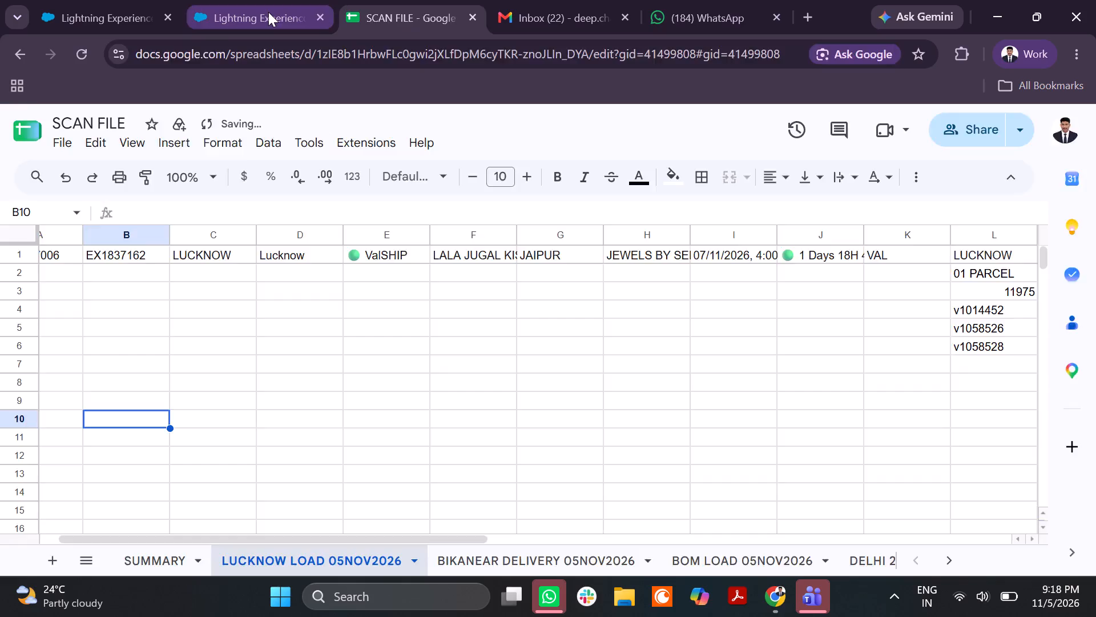
left_click(268, 12)
left_click(437, 9)
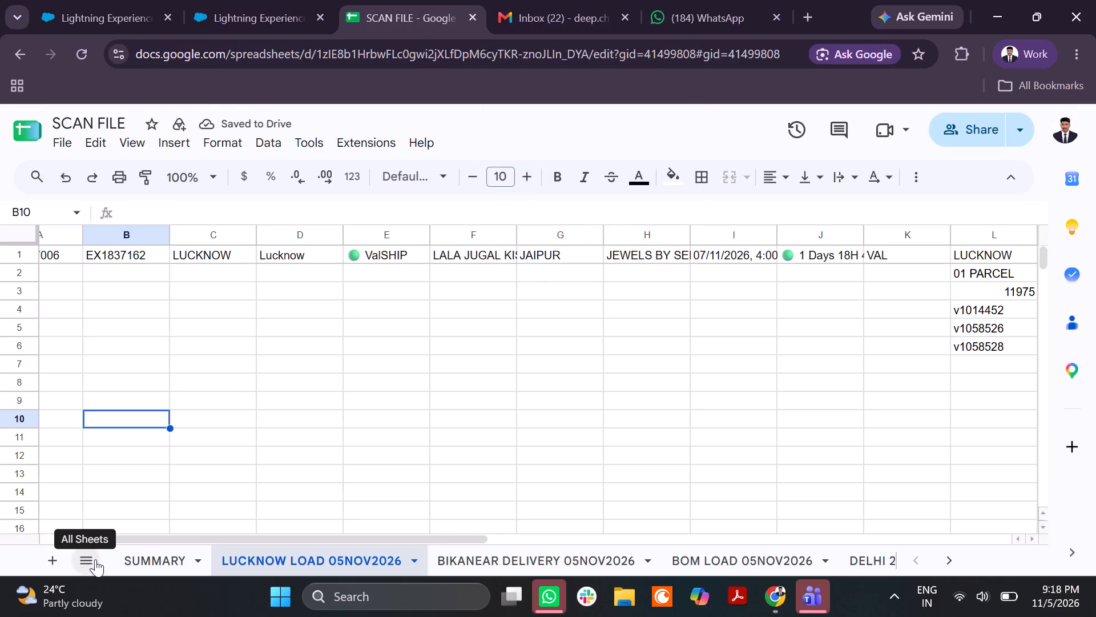
On the SUMMARY sheet, copy the header and first row of the 06/11/2026 table to a new block starting at A1846.
left_click(140, 557)
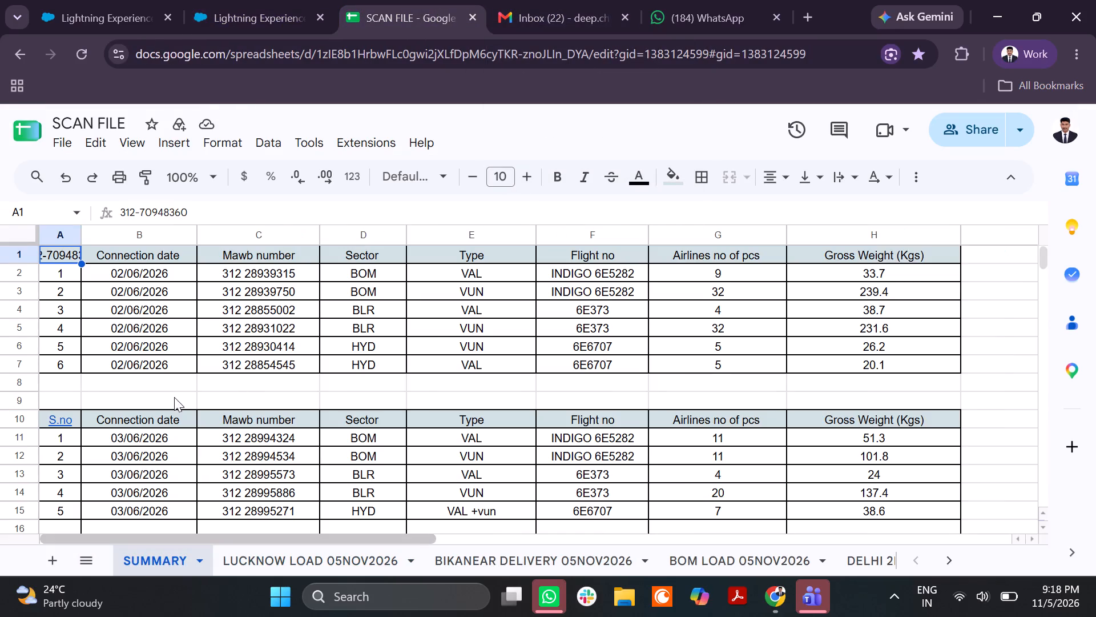
scroll(174, 397, "down", 20)
scroll(174, 397, "down", 5)
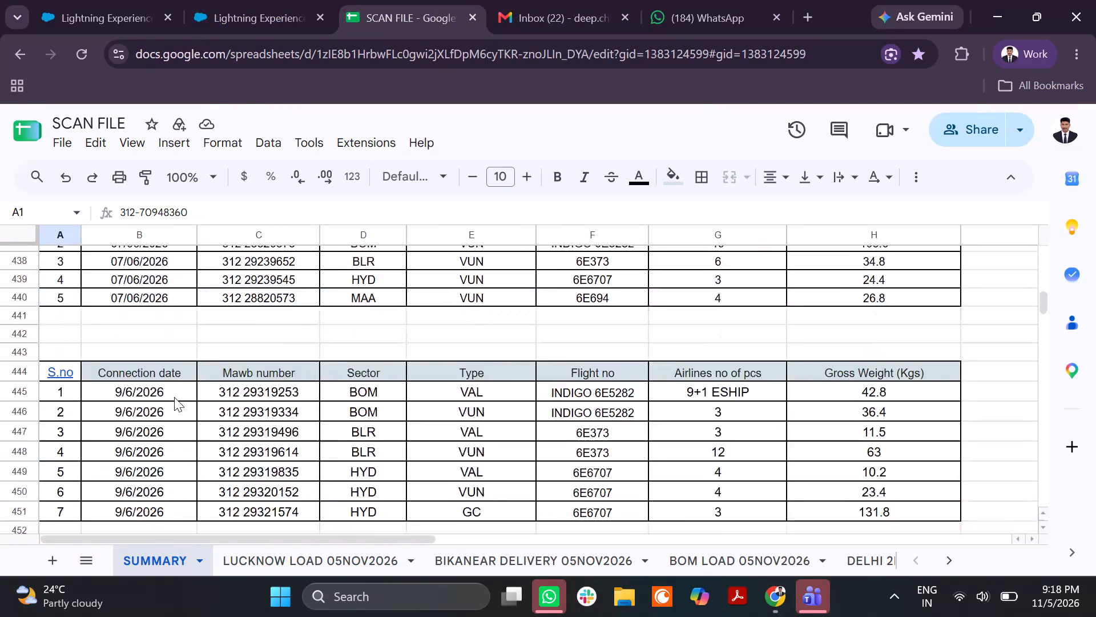
scroll(174, 397, "down", 16)
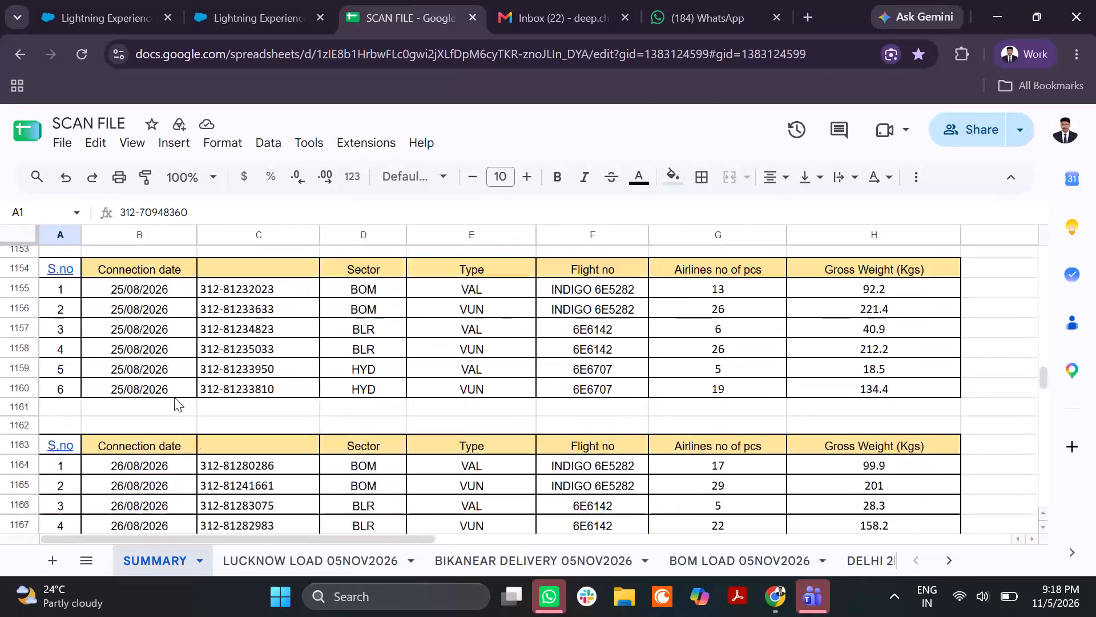
scroll(174, 397, "down", 12)
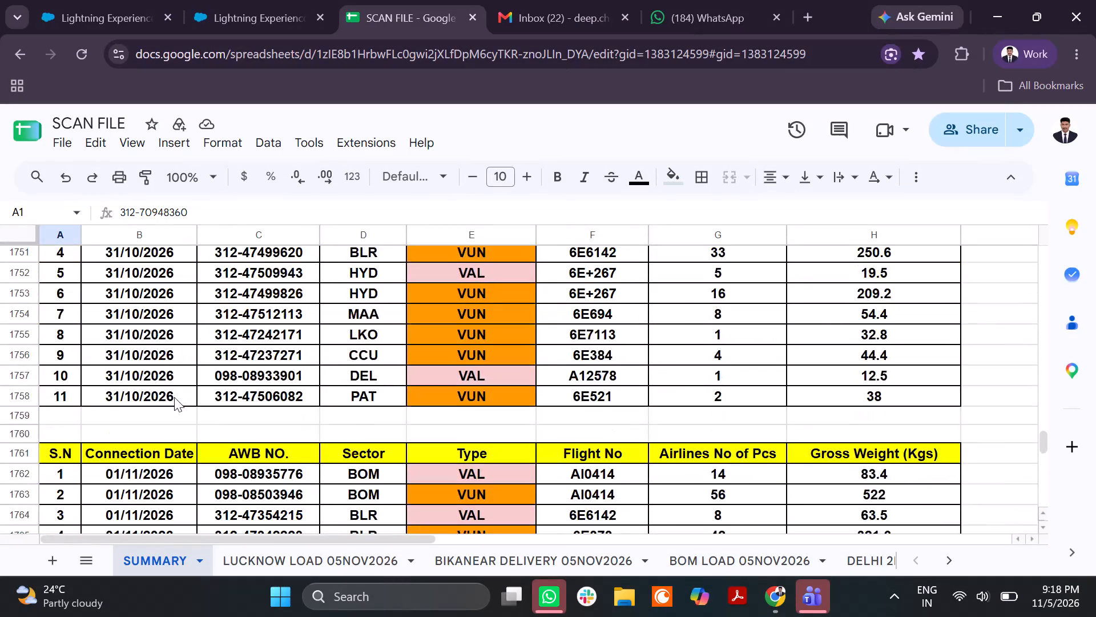
scroll(174, 397, "down", 8)
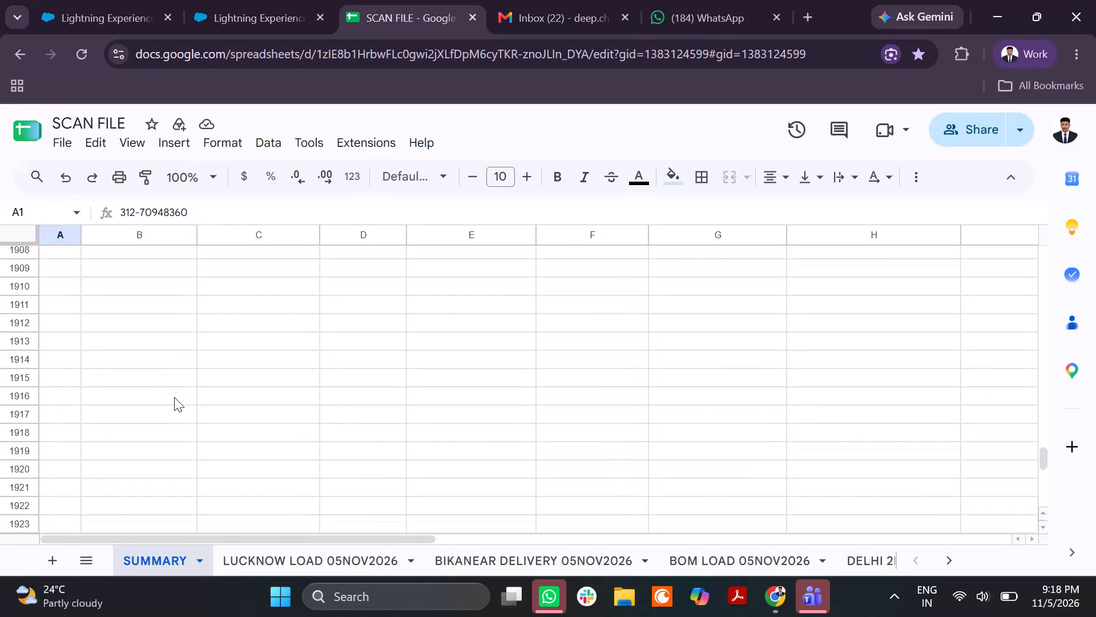
scroll(174, 397, "up", 8)
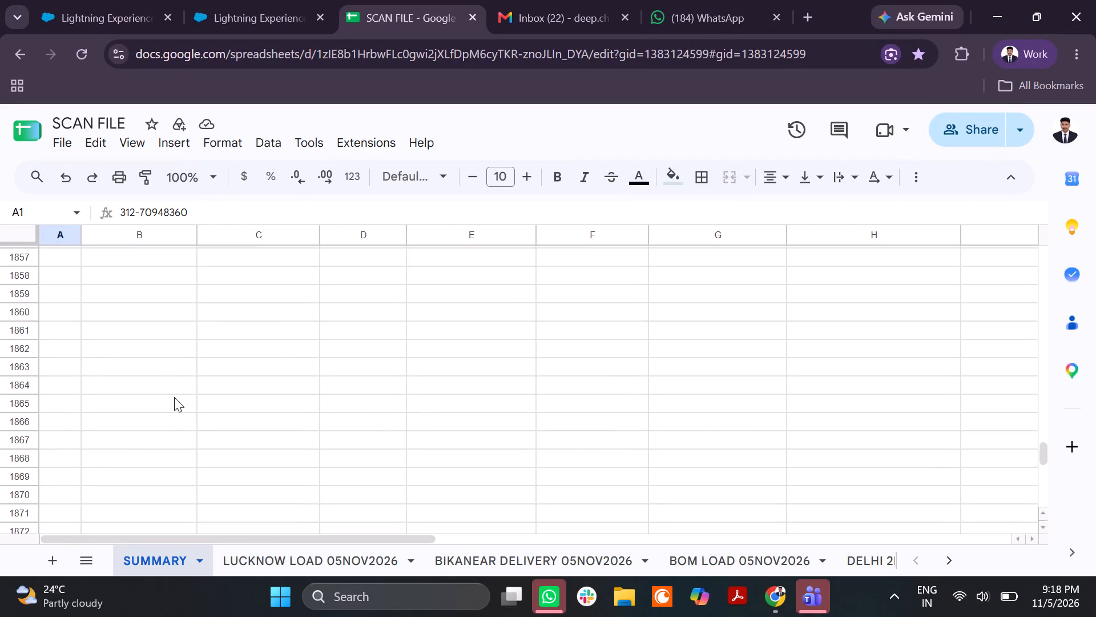
scroll(174, 397, "up", 3)
scroll(174, 397, "down", 1)
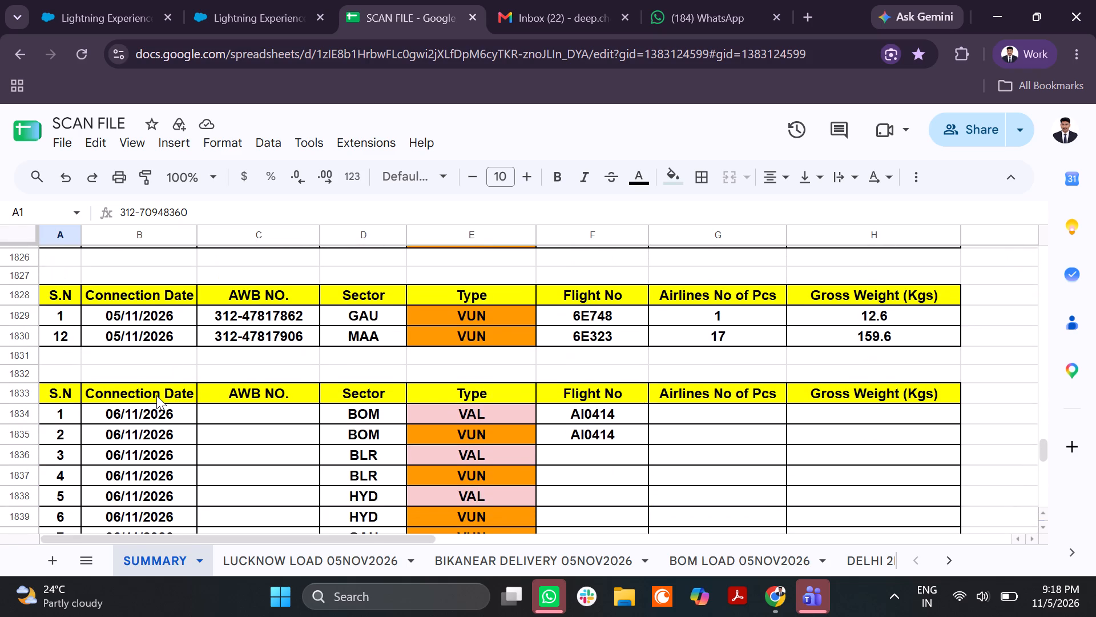
left_click(156, 395)
key("shift+Left")
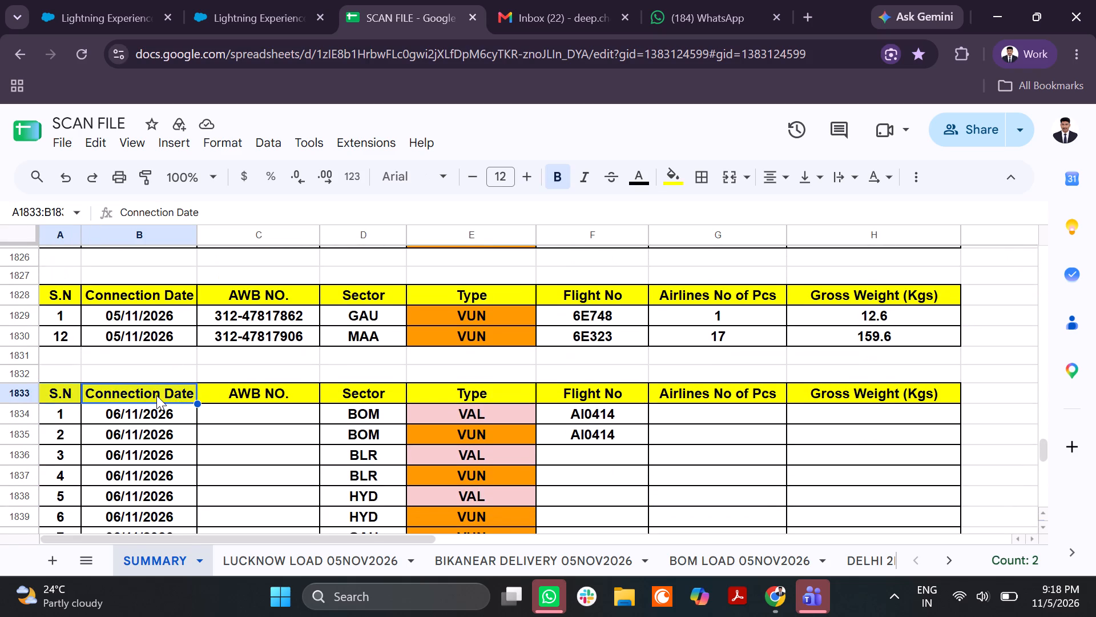
key("Left")
key("Left")
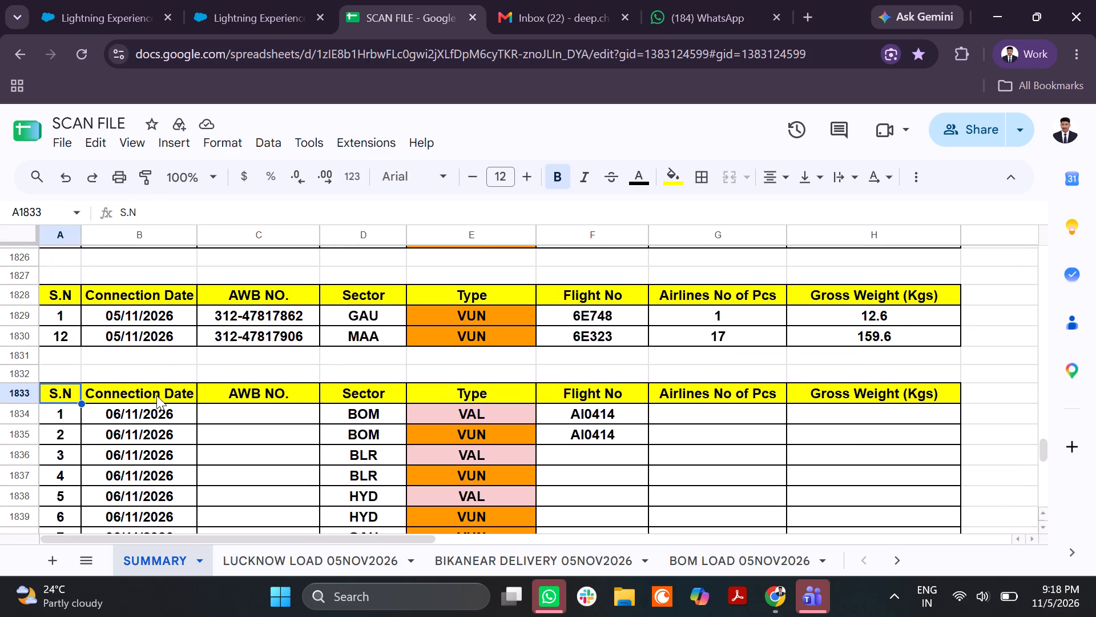
key("ctrl+shift+Right")
key("shift+Down")
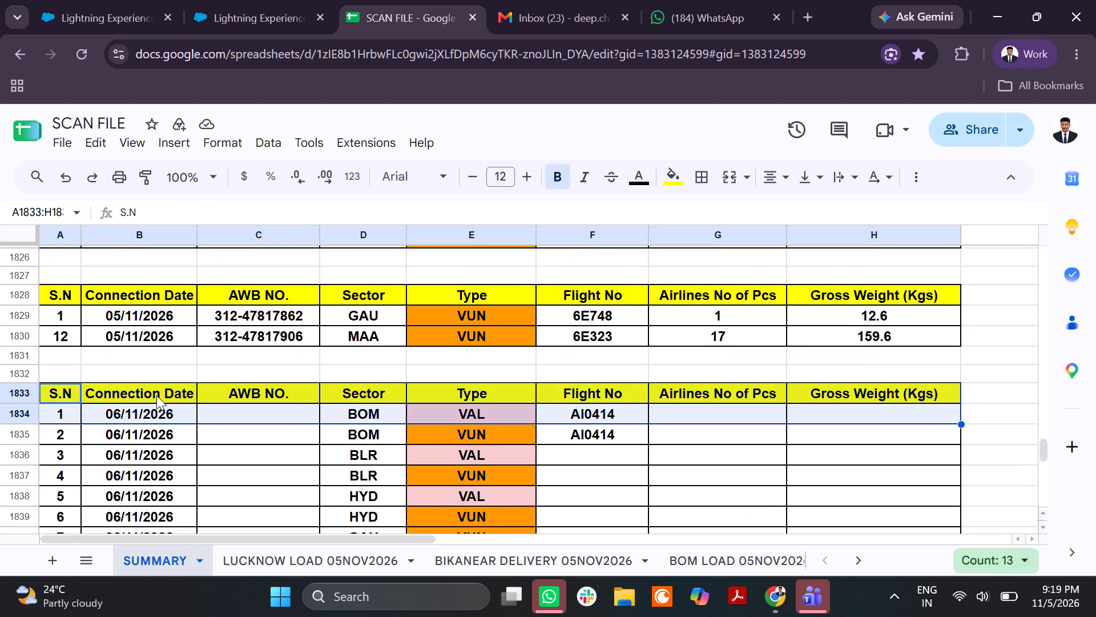
key("ctrl+c")
scroll(156, 395, "down", 3)
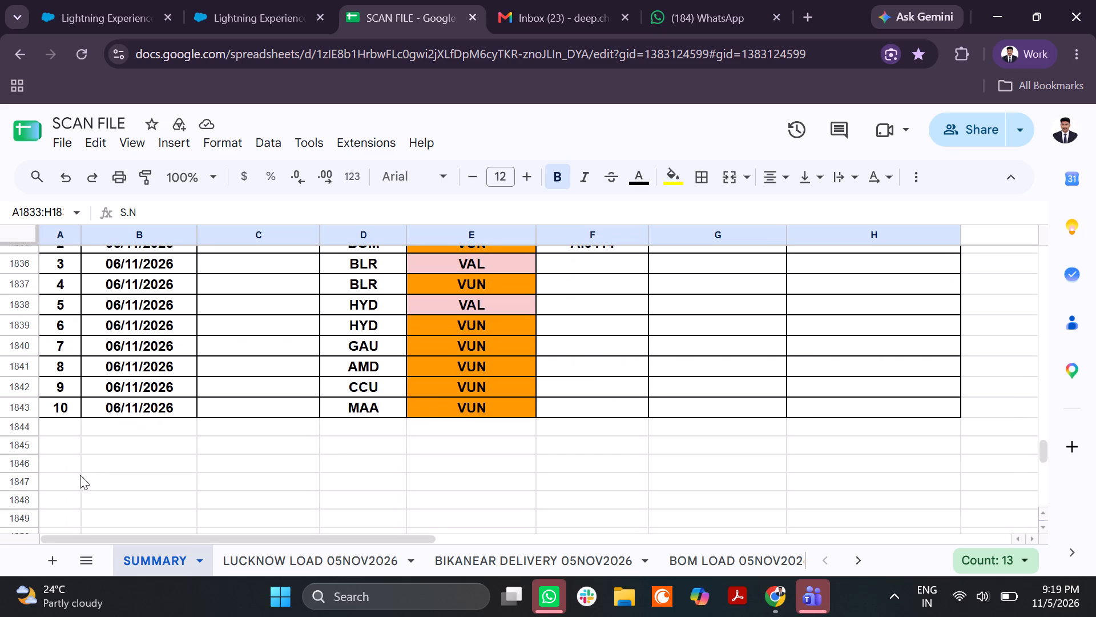
left_click(69, 467)
key("ctrl+v")
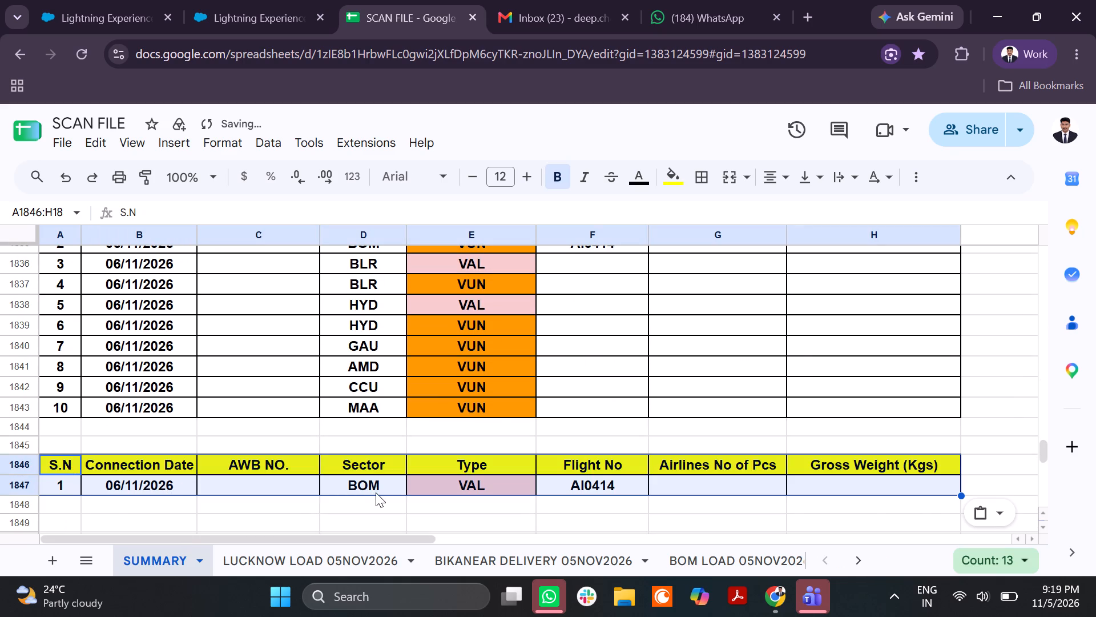
In the new row 1847, set the sector to LKO and clear the copied flight number.
left_click(369, 488)
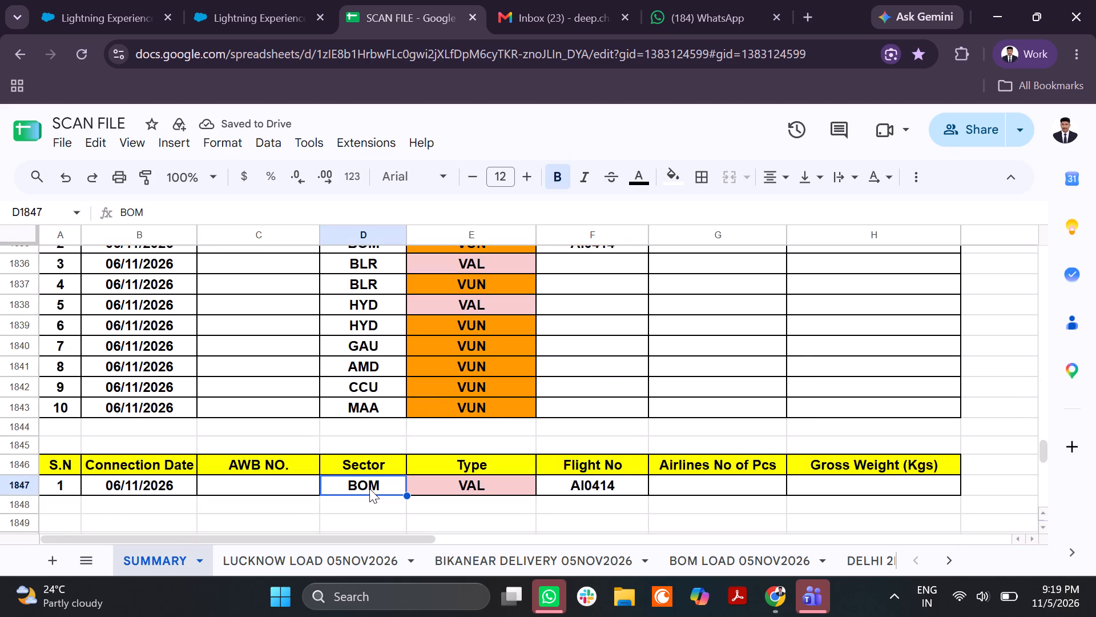
type("LKO")
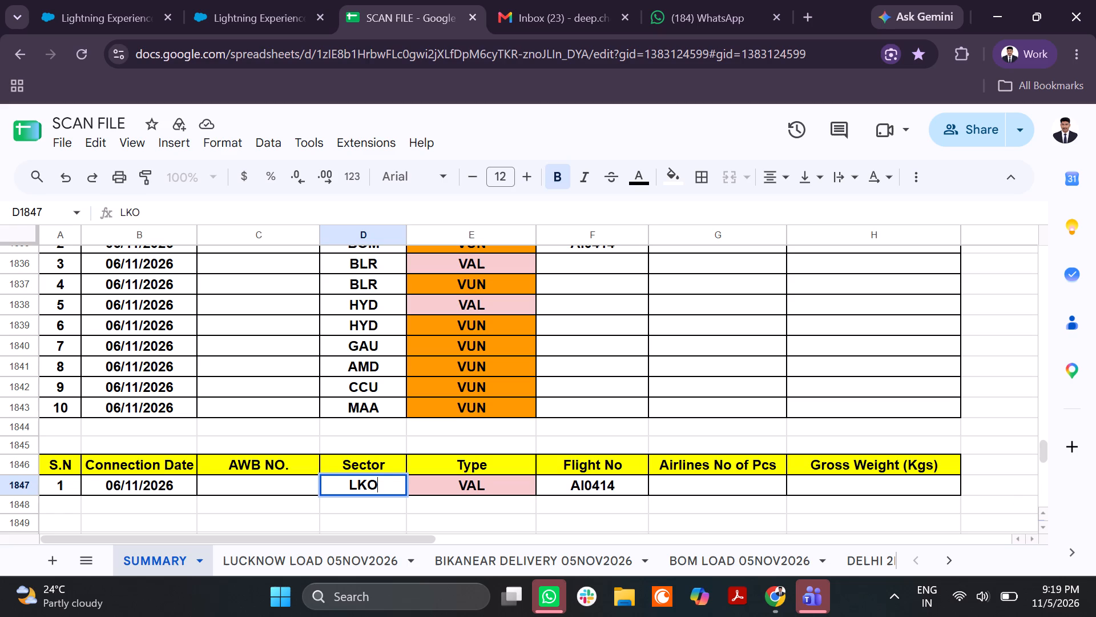
key("Right")
key("Right")
key("Right")
key("Left")
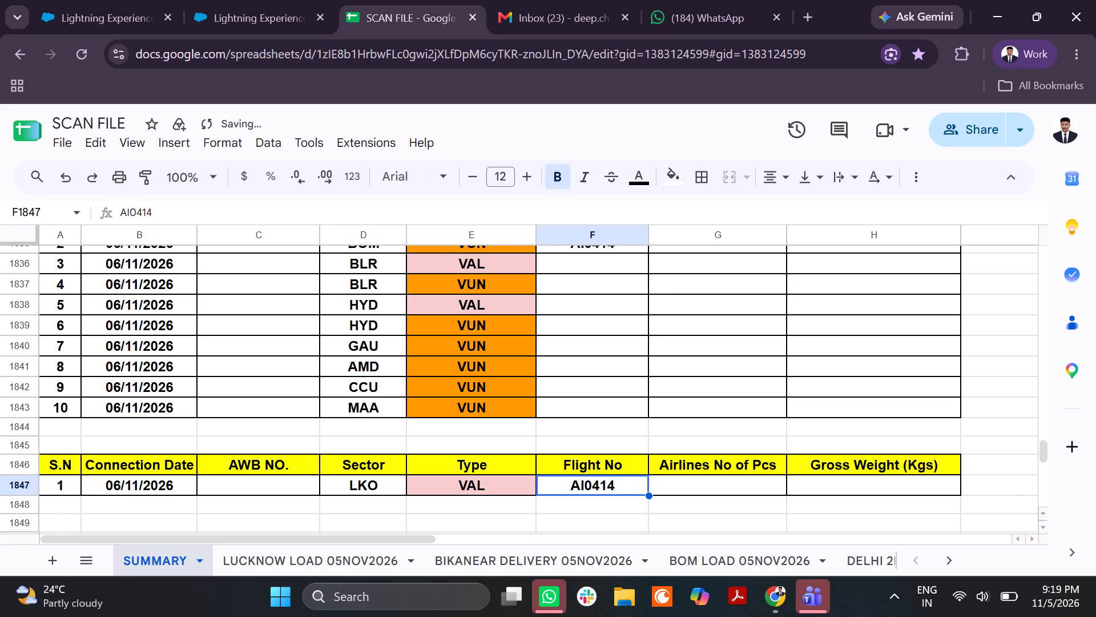
key("Delete")
left_click(250, 490)
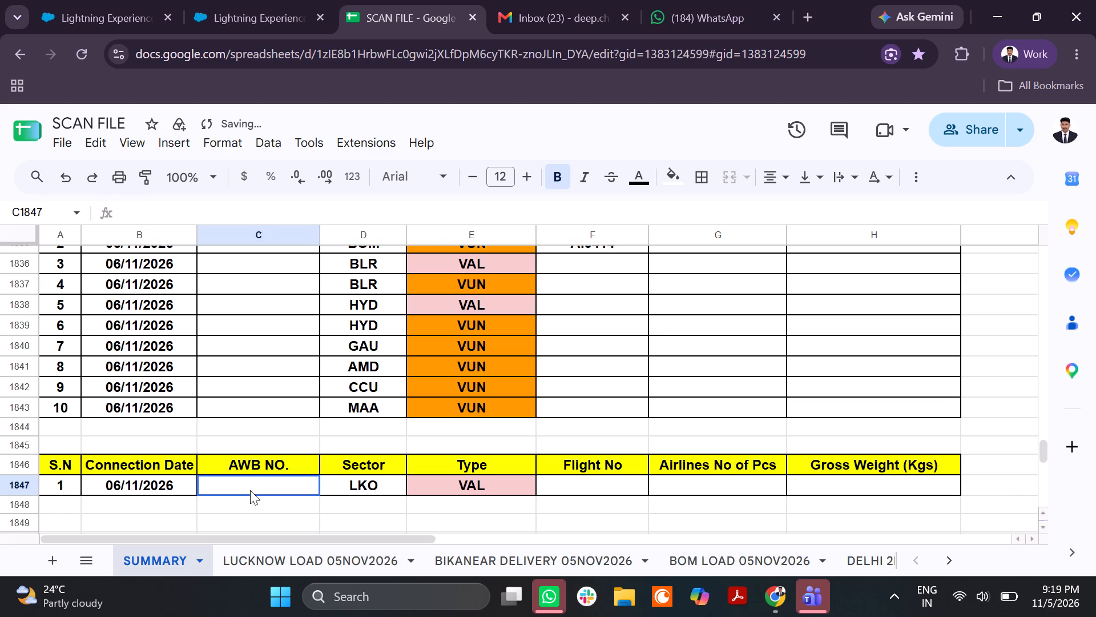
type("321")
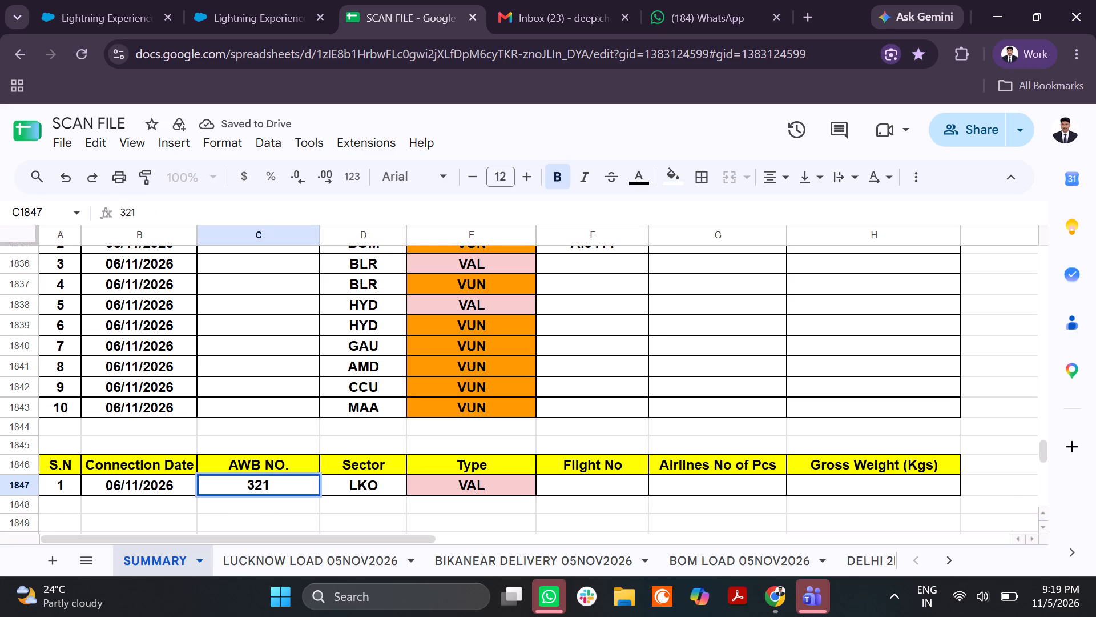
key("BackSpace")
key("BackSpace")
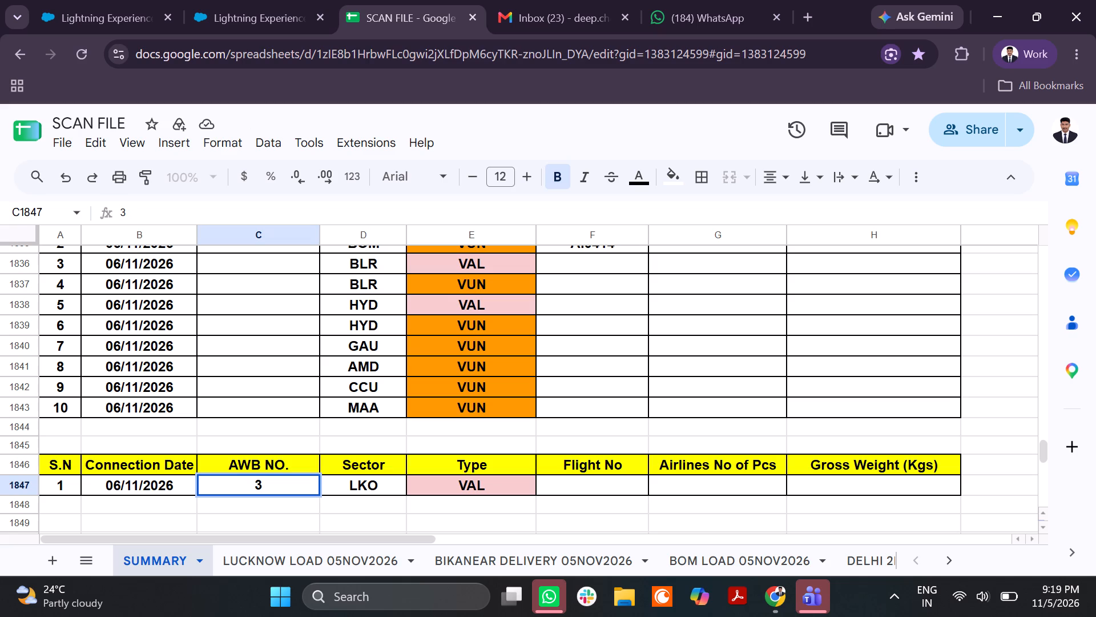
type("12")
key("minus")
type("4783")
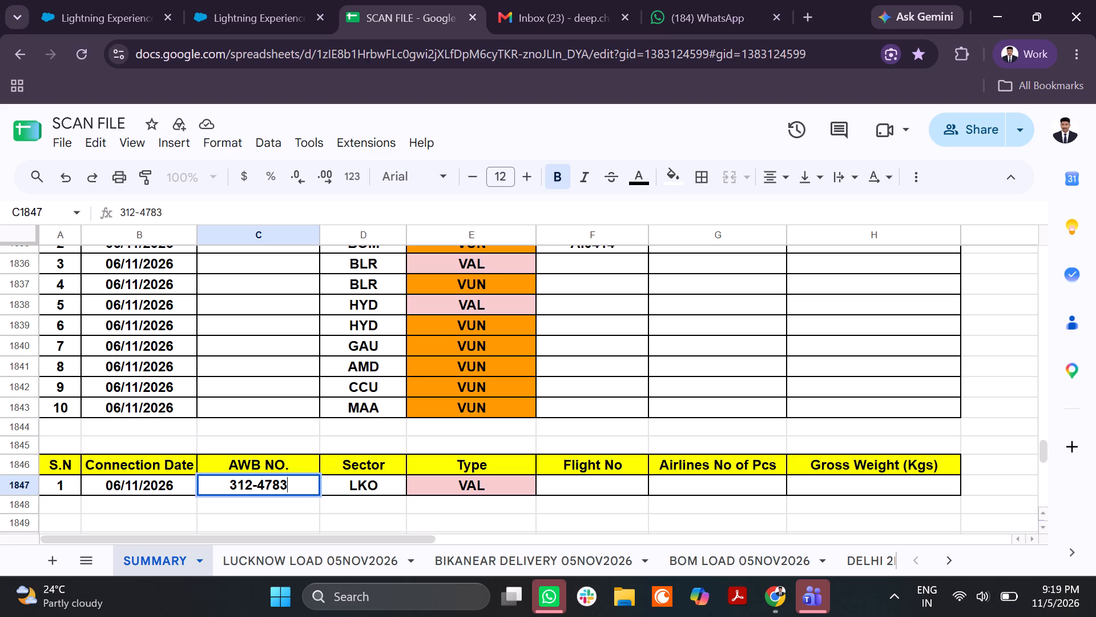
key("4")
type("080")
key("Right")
Set the LKO row's flight number to 6E7717.
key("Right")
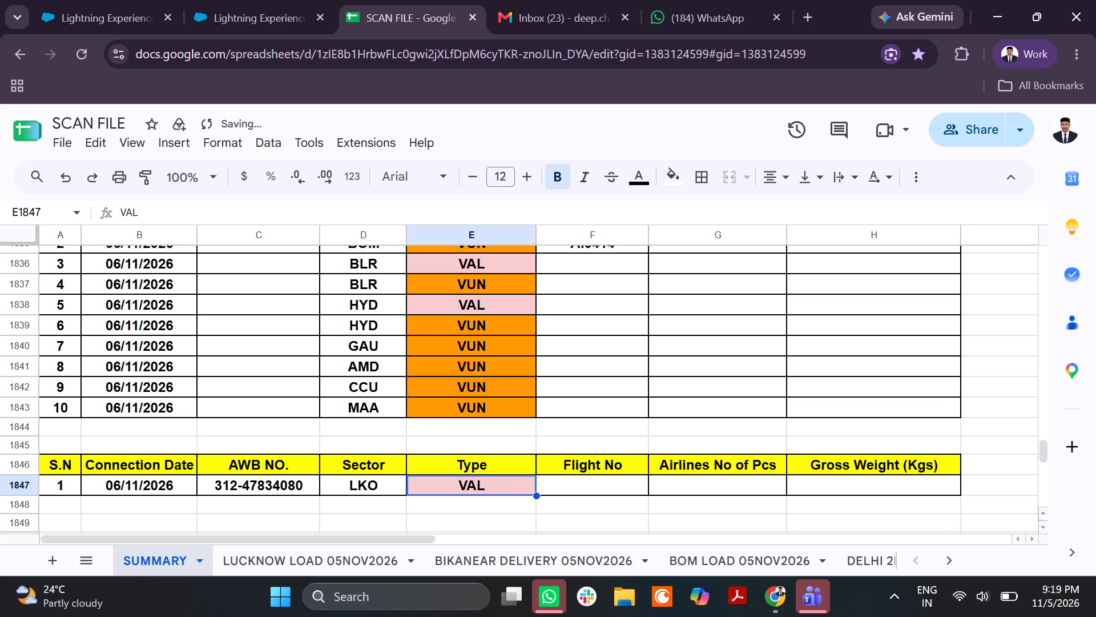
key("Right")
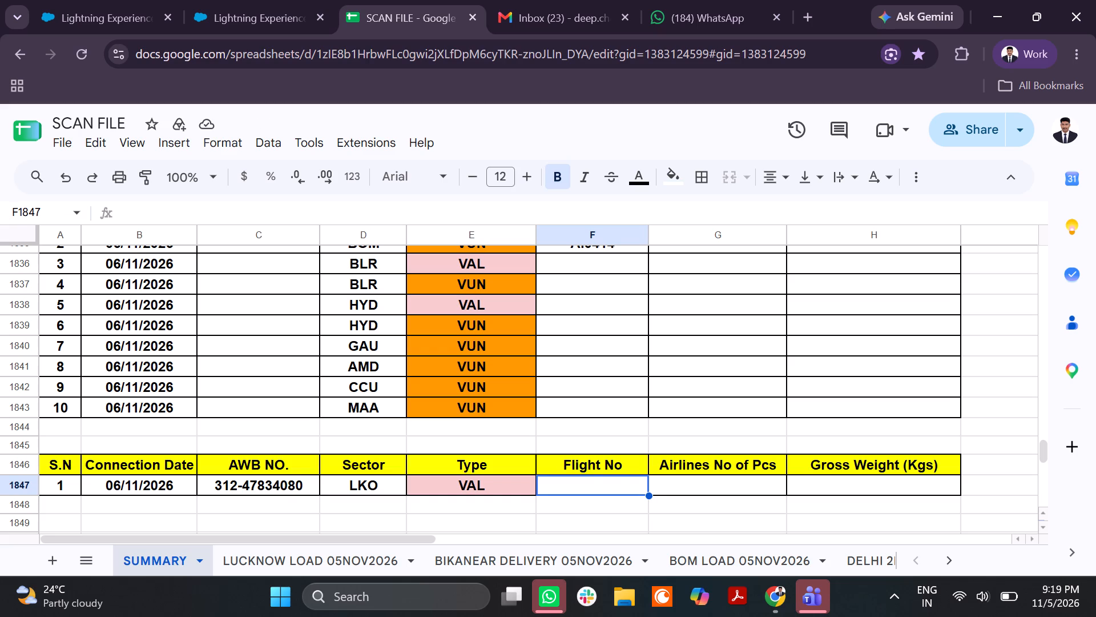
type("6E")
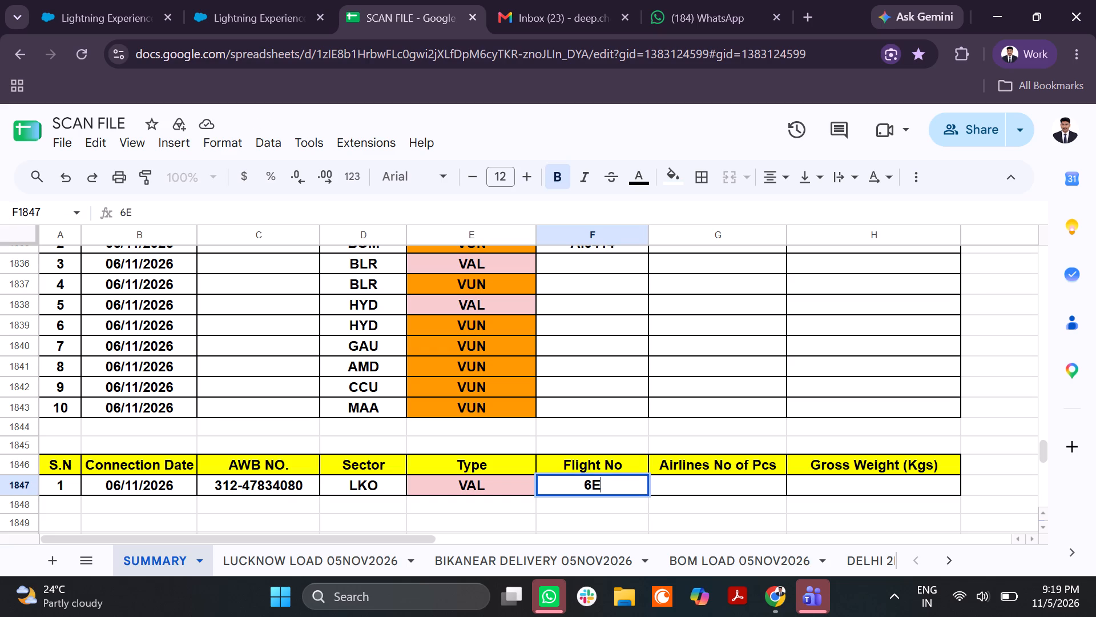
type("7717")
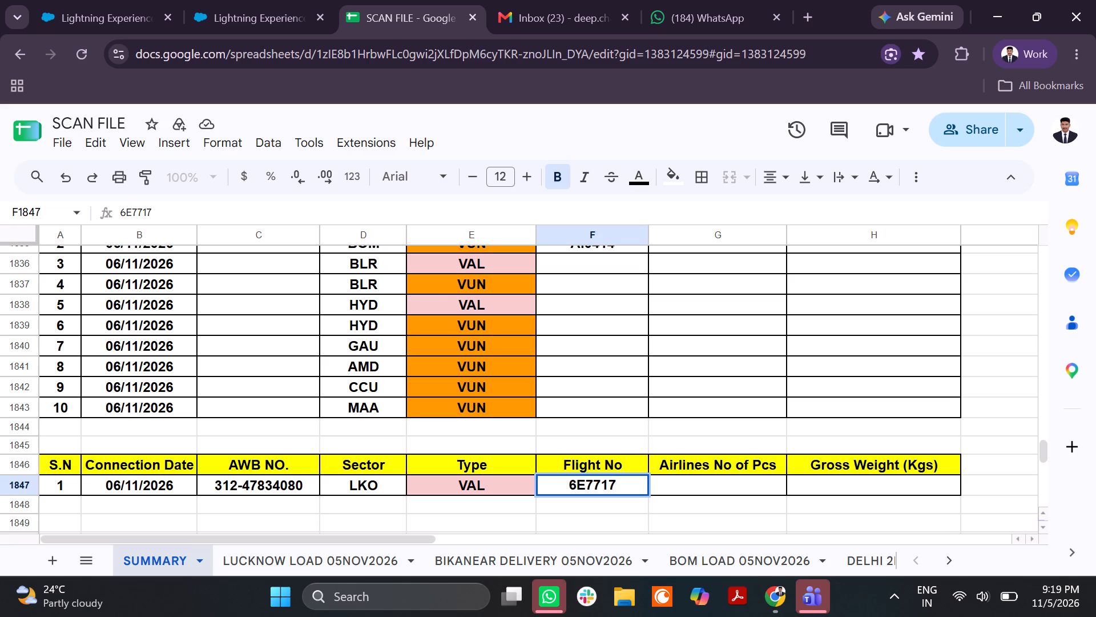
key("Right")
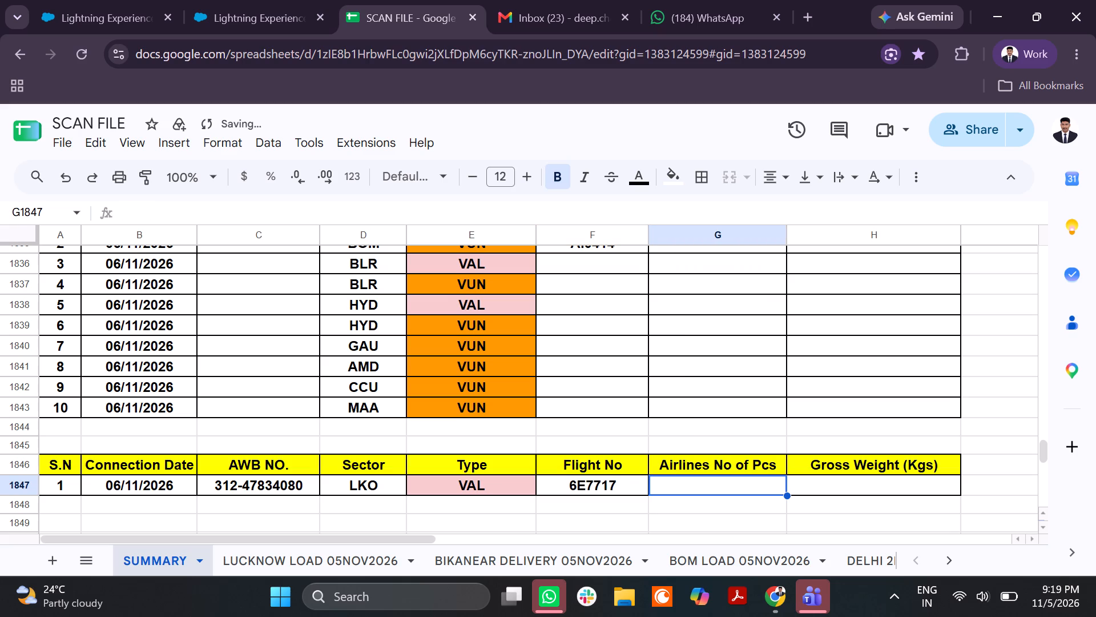
Enter 1 as the airline's number of pieces and 7.10 kg as the gross weight in the LKO row.
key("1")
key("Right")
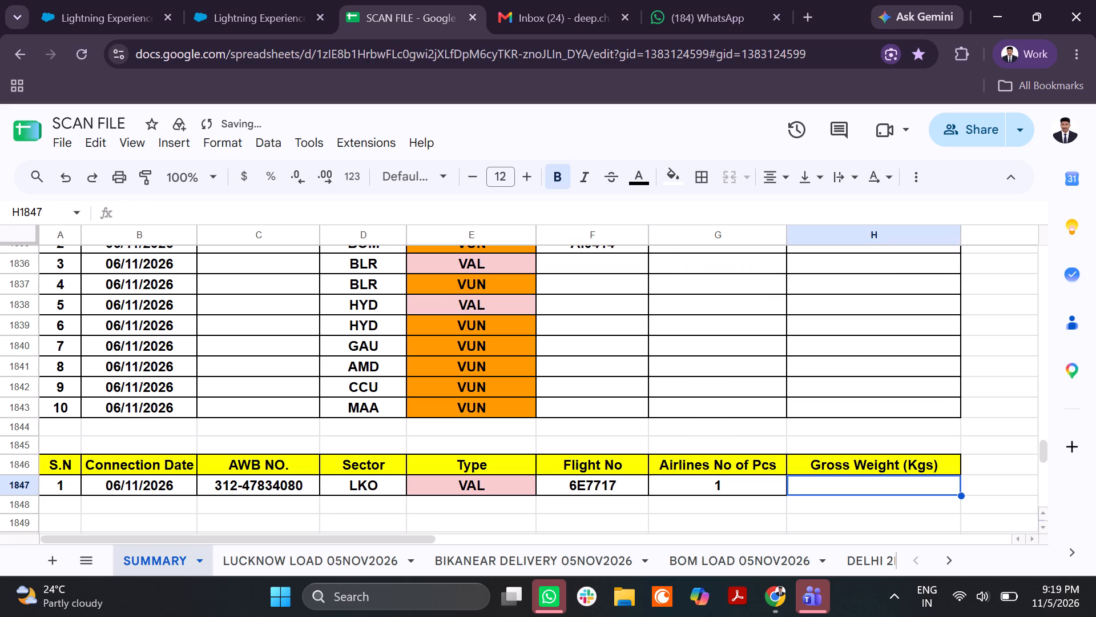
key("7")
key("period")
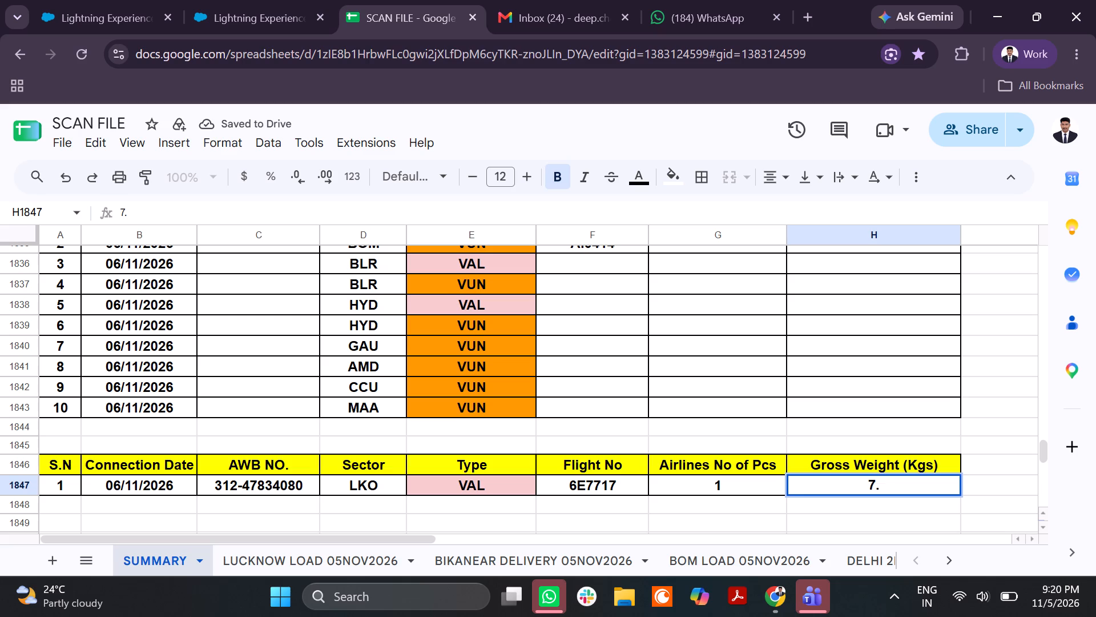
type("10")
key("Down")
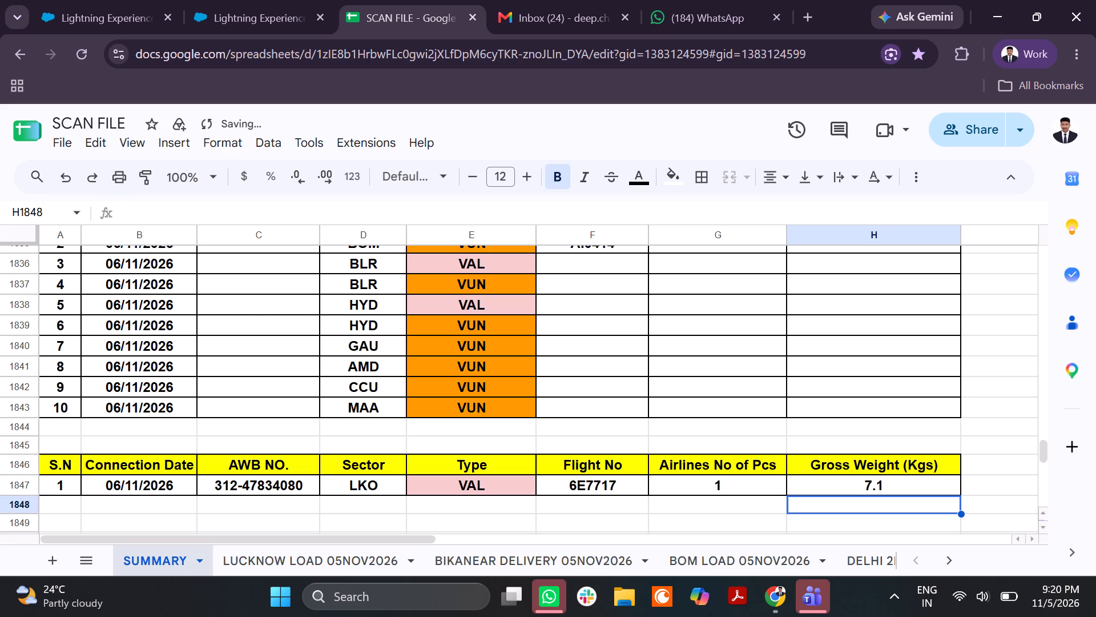
left_click(199, 522)
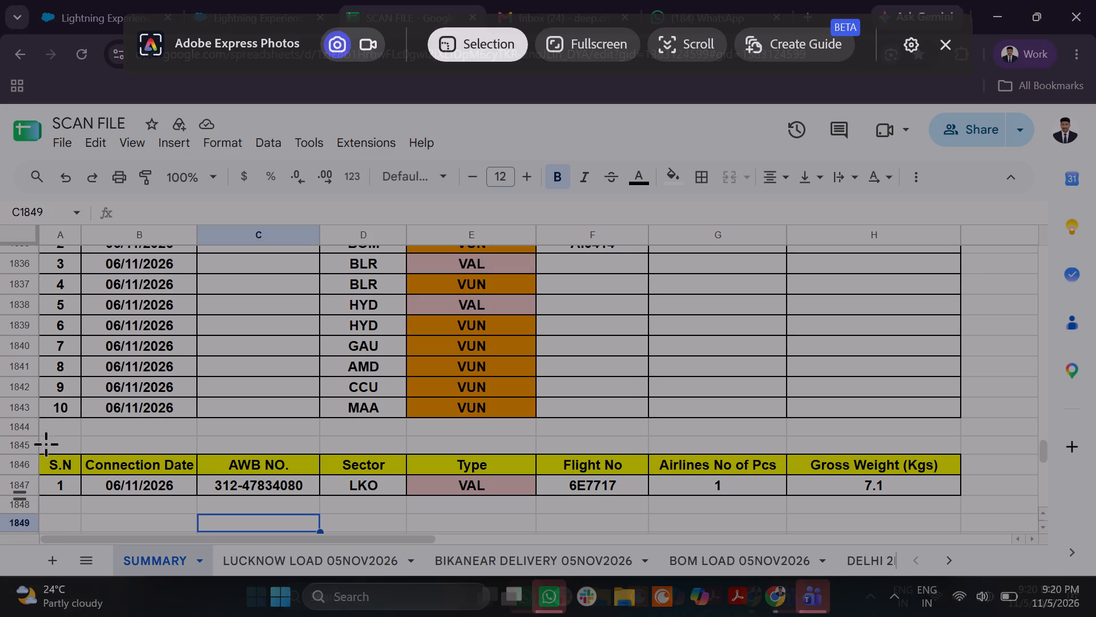
Capture a screenshot of the new LKO block on the SUMMARY sheet, covering its header and row 1847 from S.N to Gross Weight.
left_click_drag(37, 432, 216, 523)
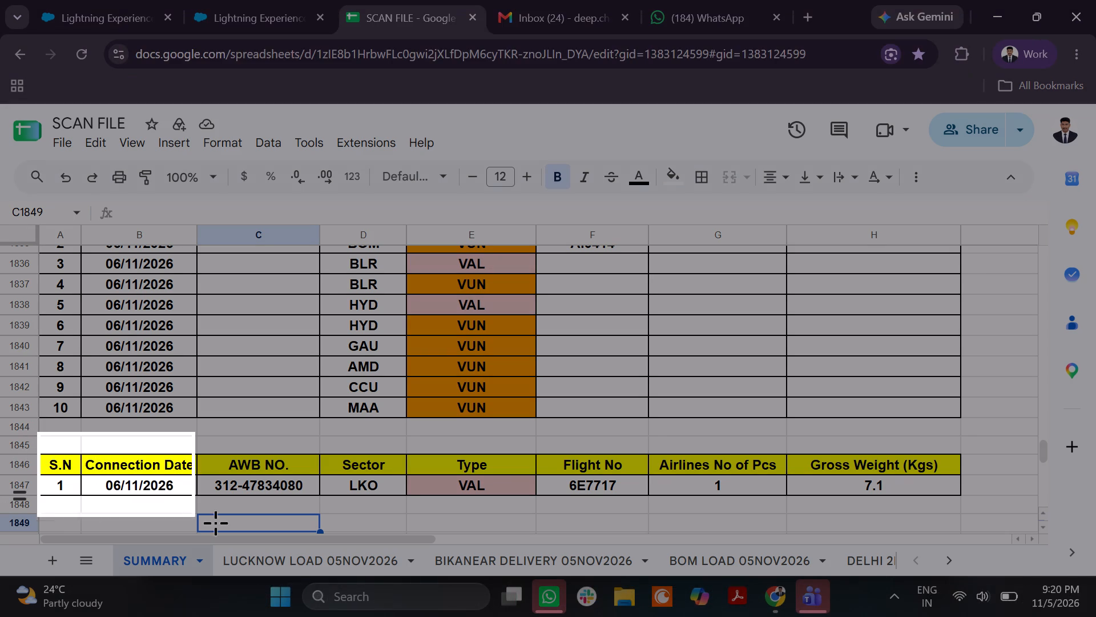
left_click_drag(216, 523, 959, 497)
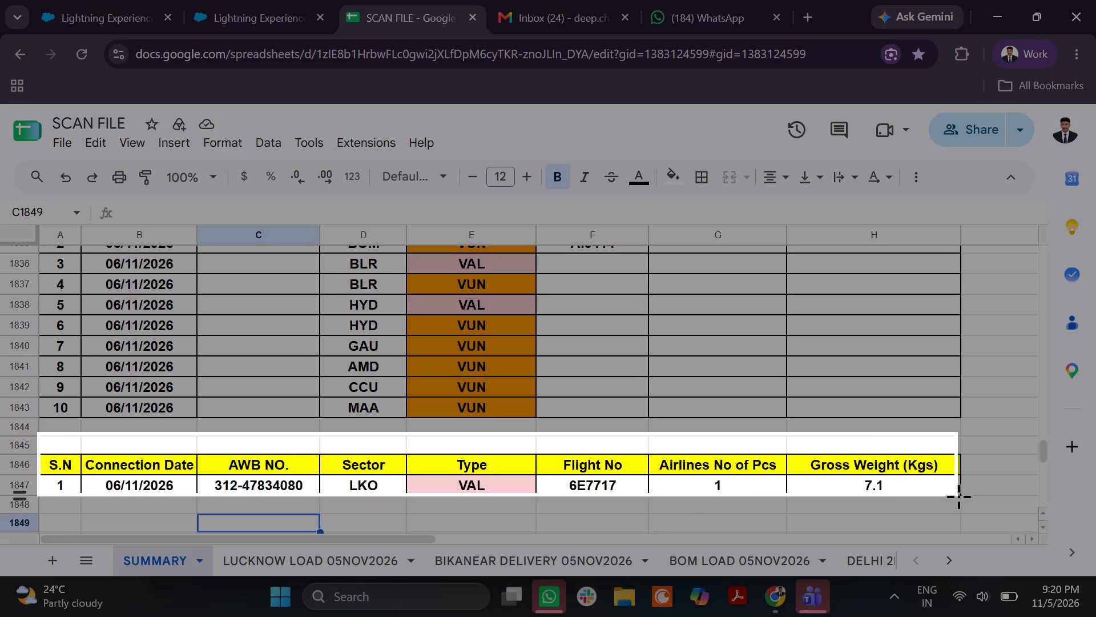
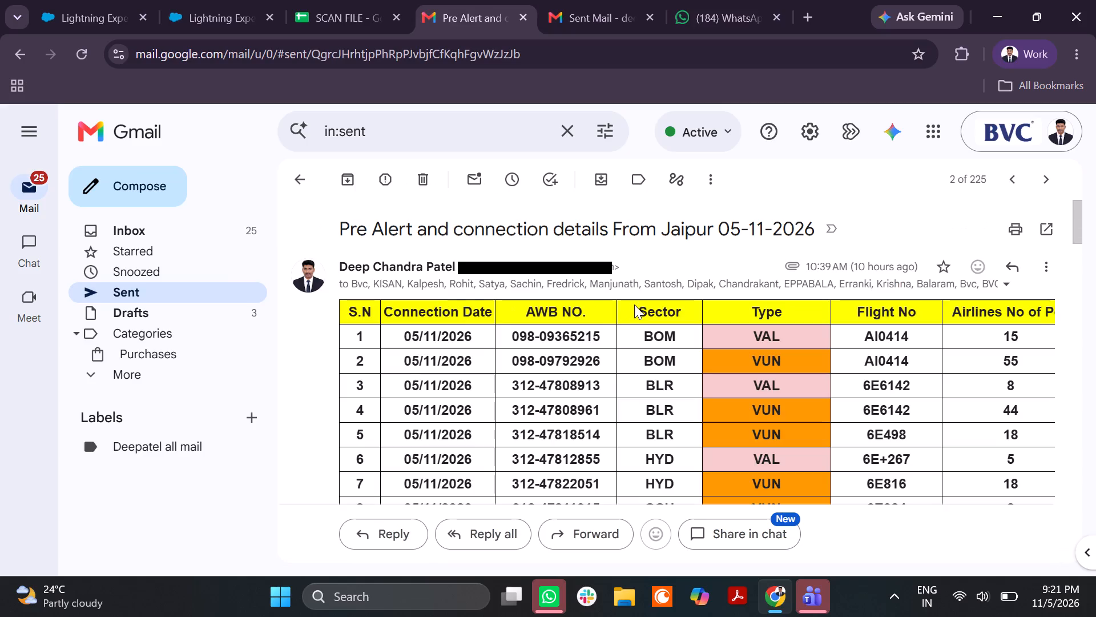
Start a new message in the duplicated Gmail tab.
left_click(593, 0)
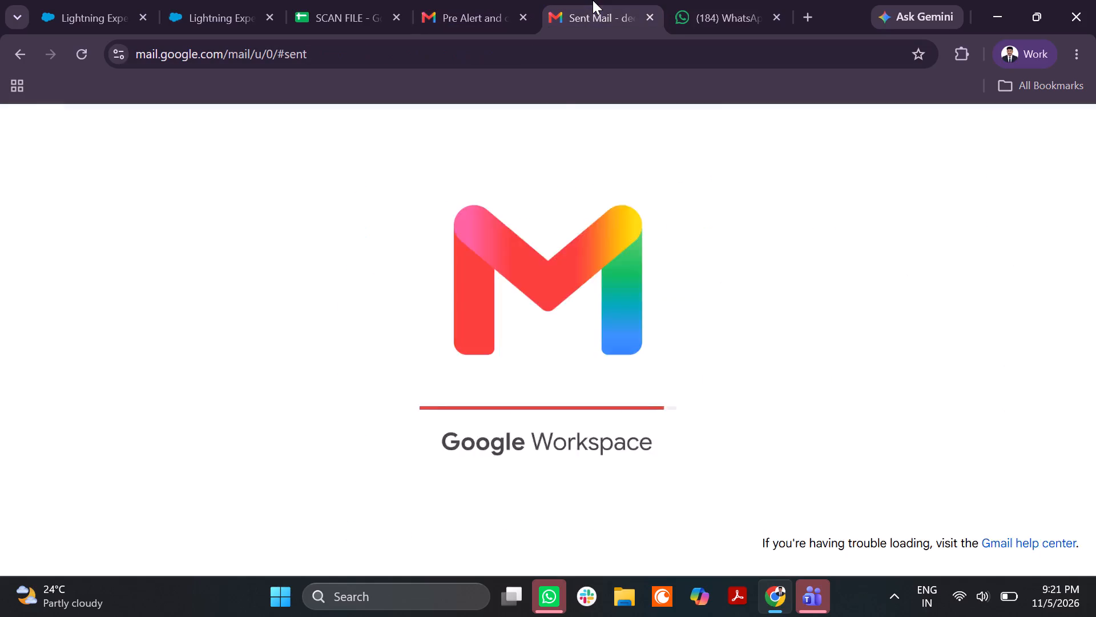
left_click(139, 180)
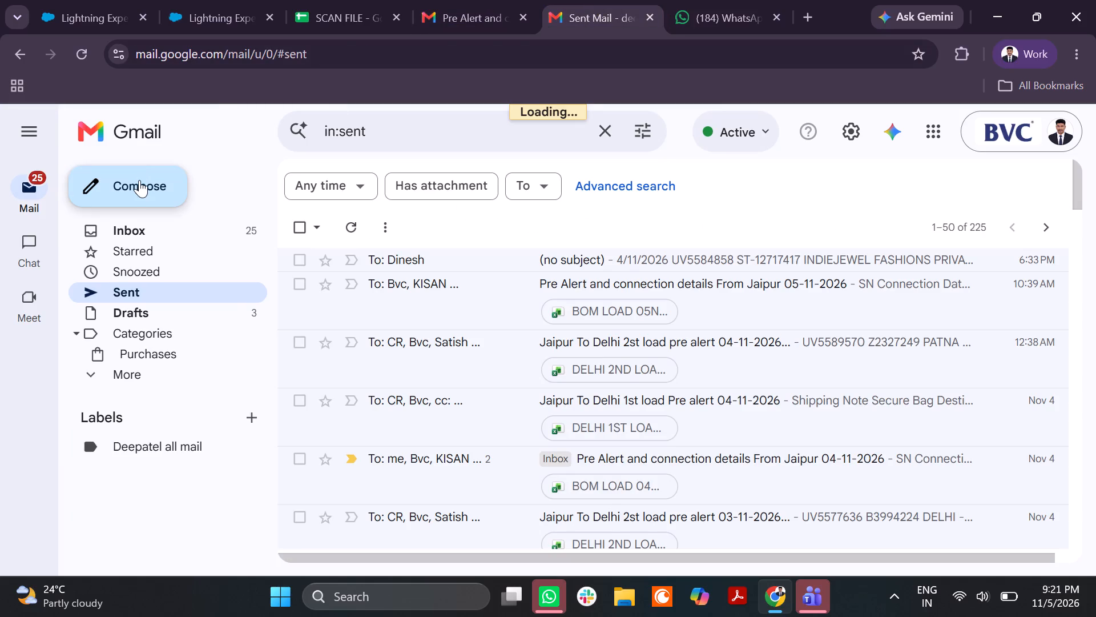
left_click(465, 1)
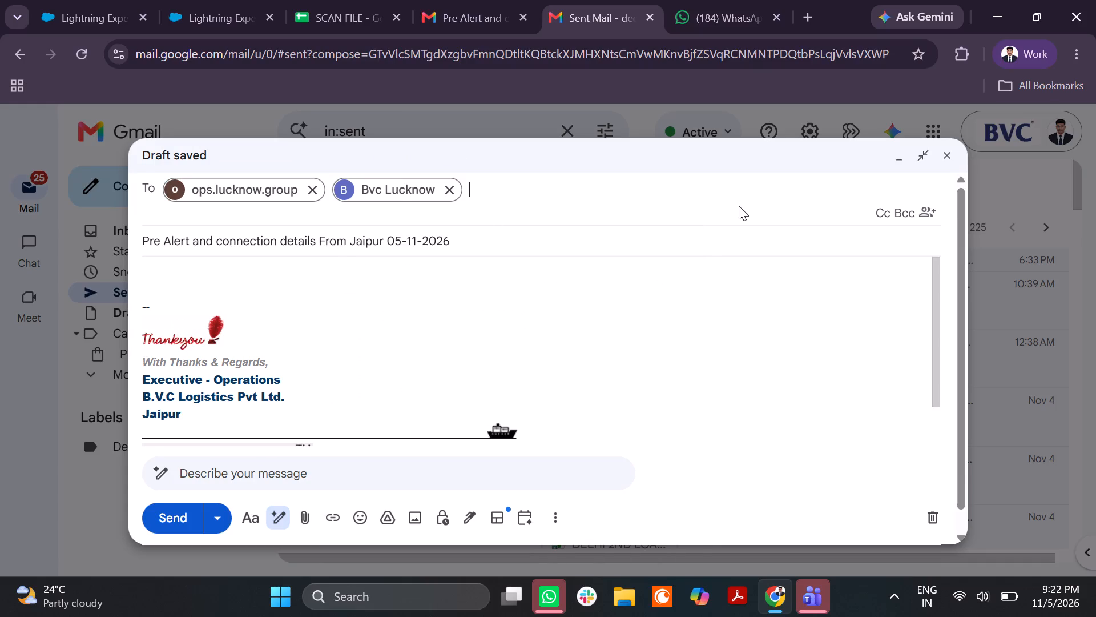
left_click(495, 2)
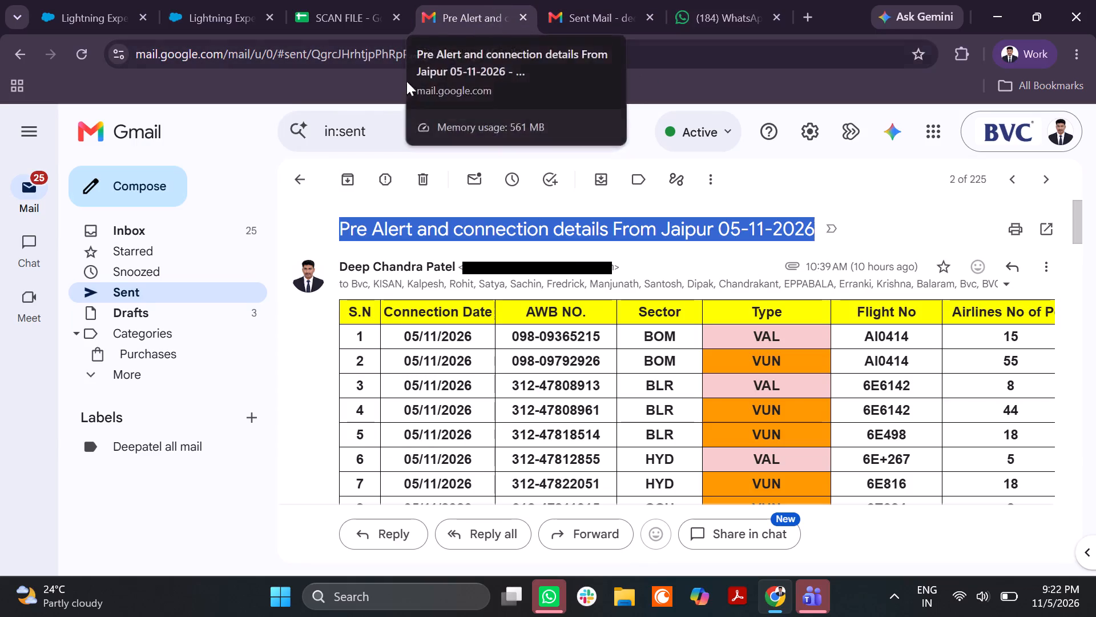
left_click(610, 0)
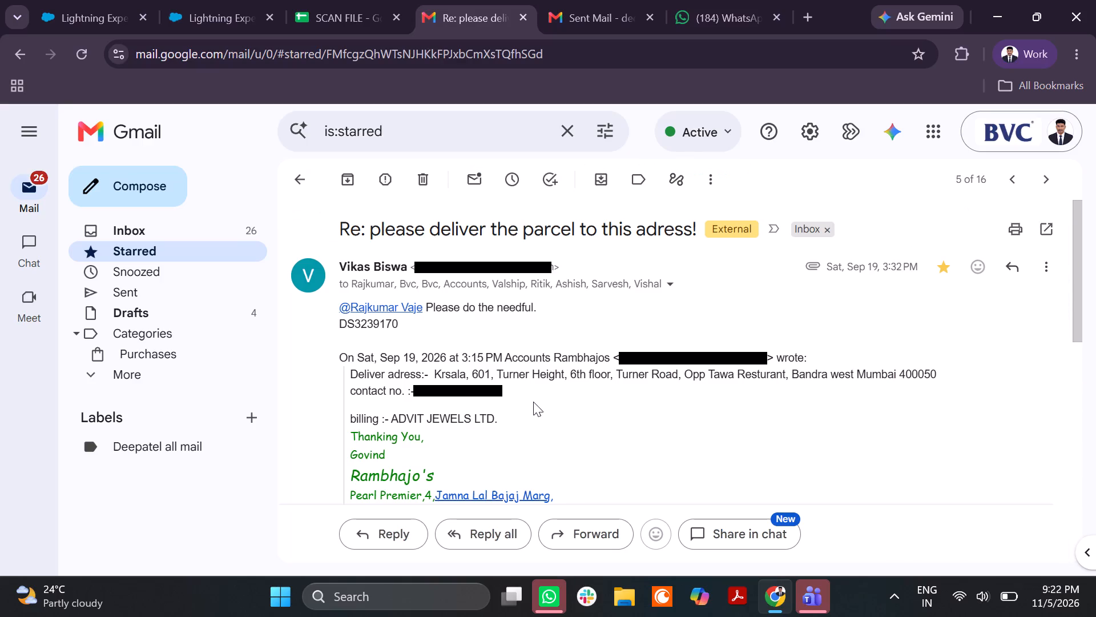
Read through the open starred email about delivering the parcel to the given address.
scroll(533, 402, "down", 4)
scroll(533, 402, "up", 3)
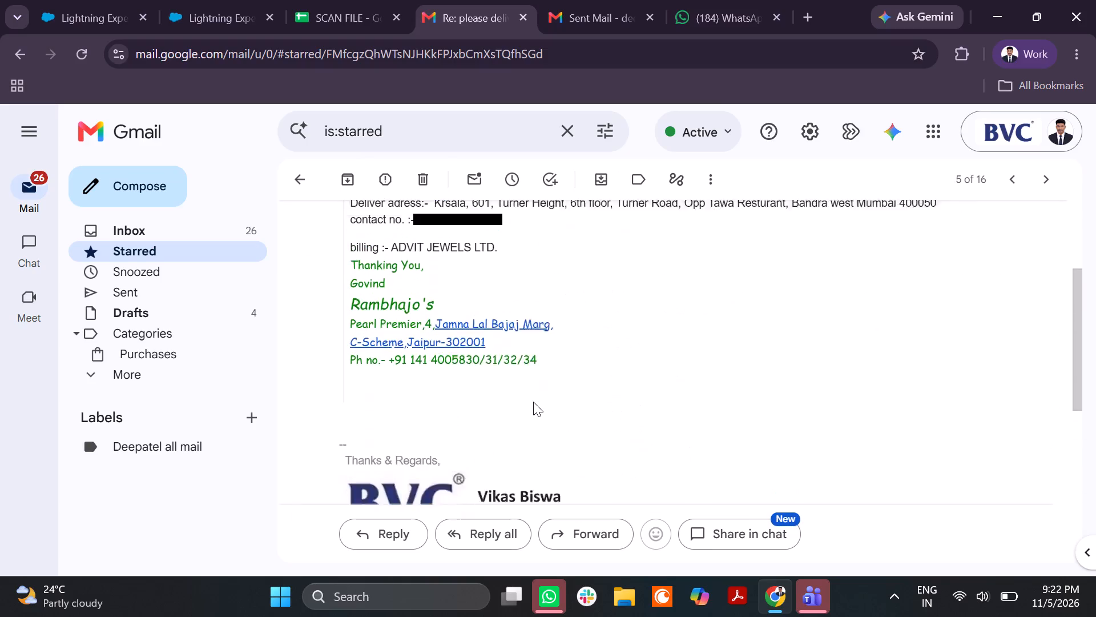
scroll(533, 402, "up", 3)
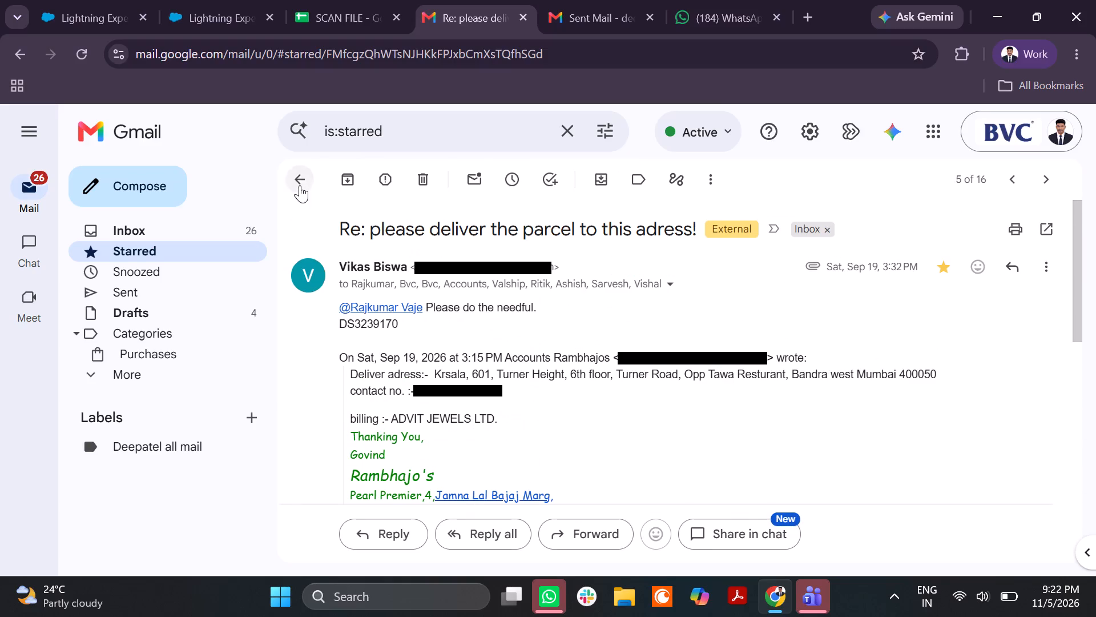
Return to the starred messages, look through the whole list, and open the "Stationery Requirement for Jaipur Branch - September 2026" thread.
left_click(300, 180)
scroll(454, 324, "down", 1)
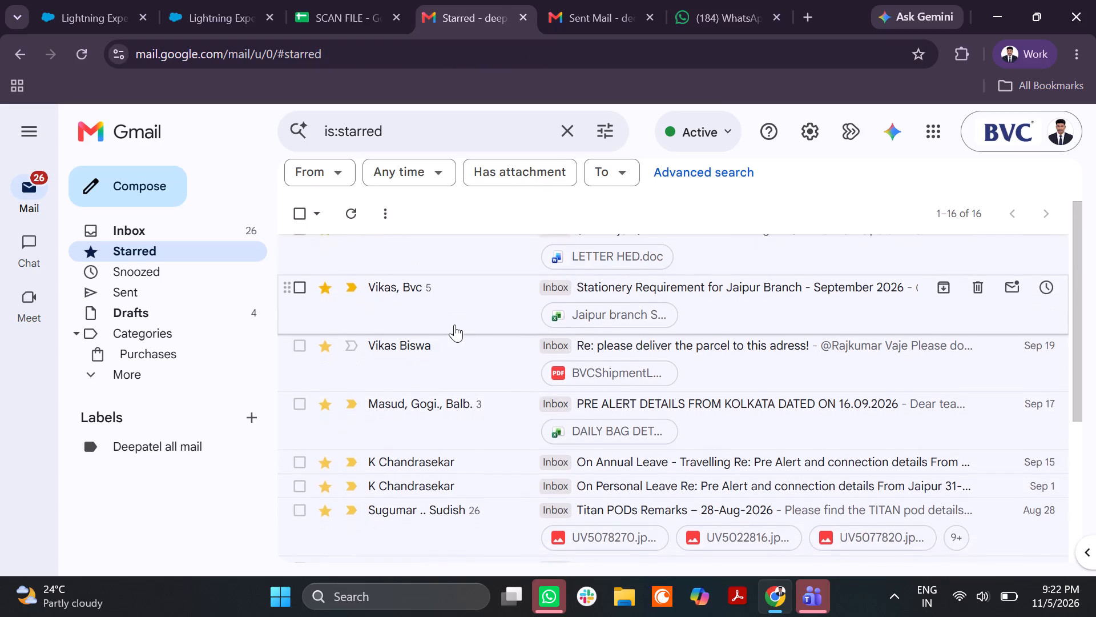
scroll(454, 324, "down", 5)
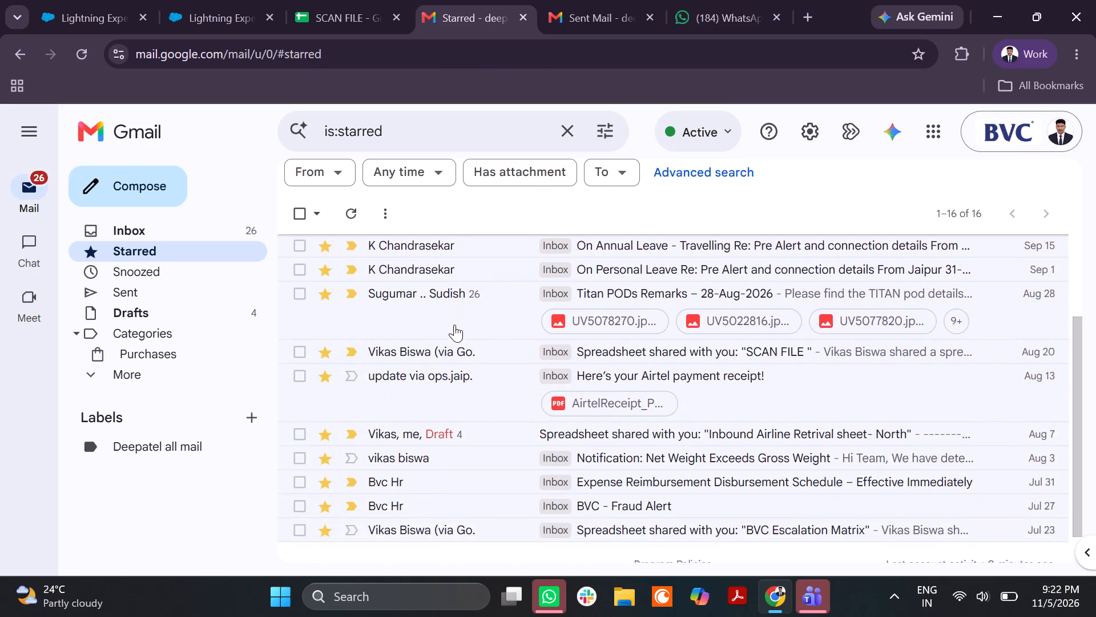
scroll(454, 324, "down", 2)
scroll(454, 324, "up", 2)
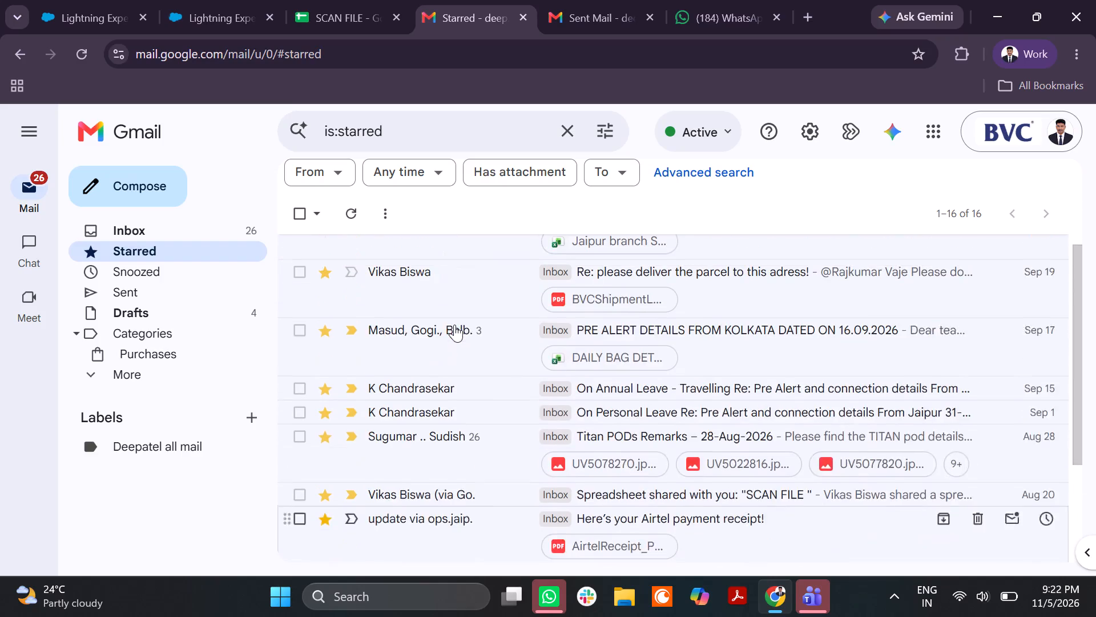
scroll(454, 324, "up", 5)
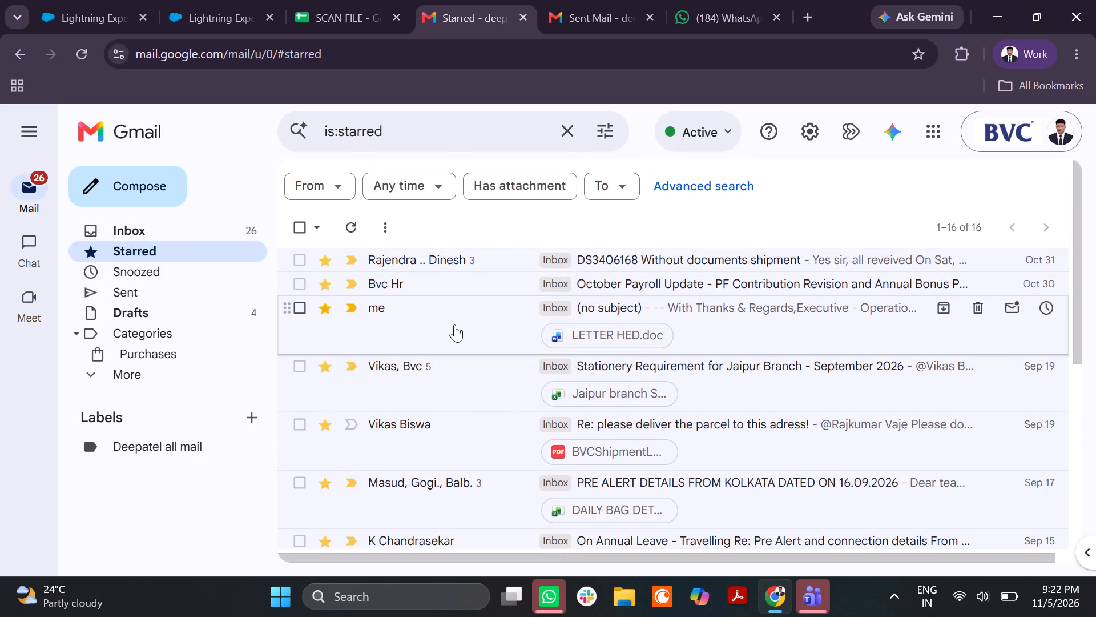
scroll(454, 324, "up", 1)
left_click(426, 395)
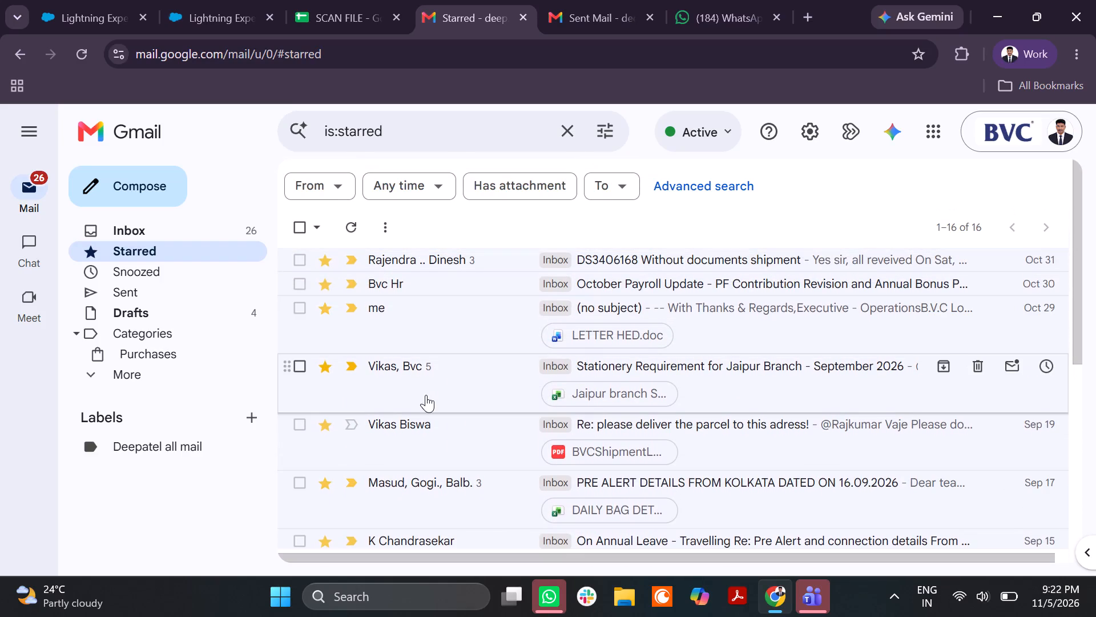
scroll(549, 416, "down", 10)
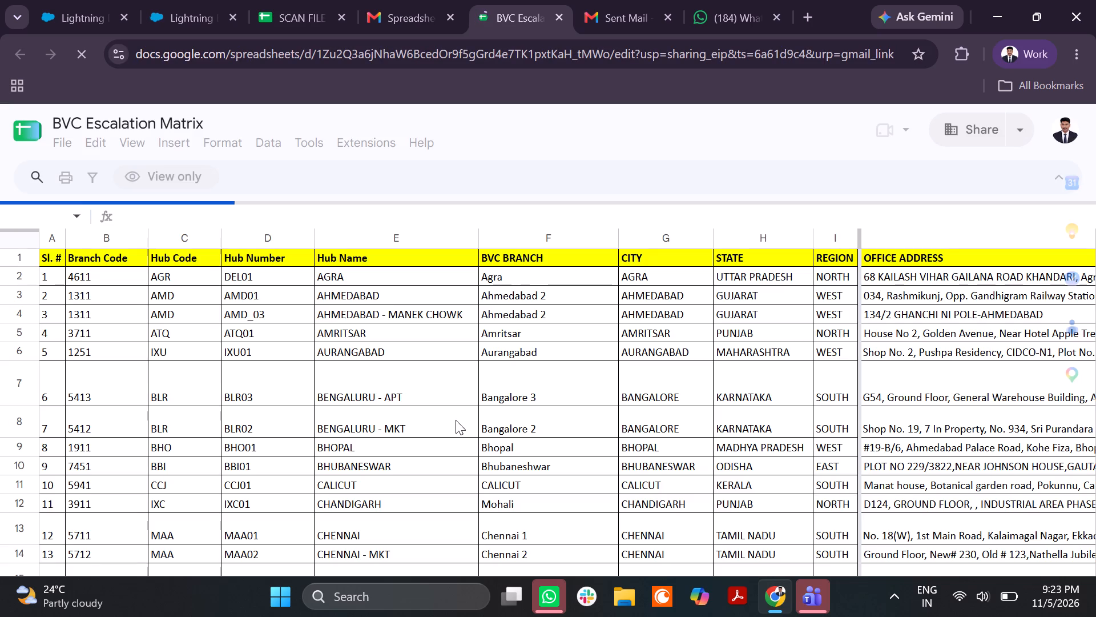
scroll(460, 447, "down", 4)
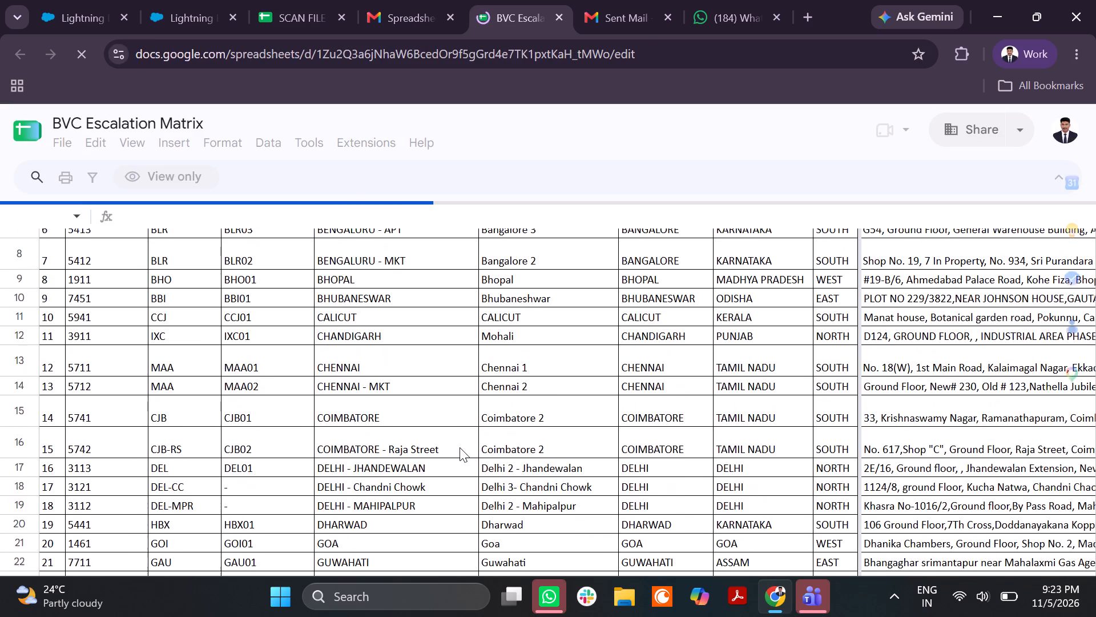
scroll(460, 447, "down", 5)
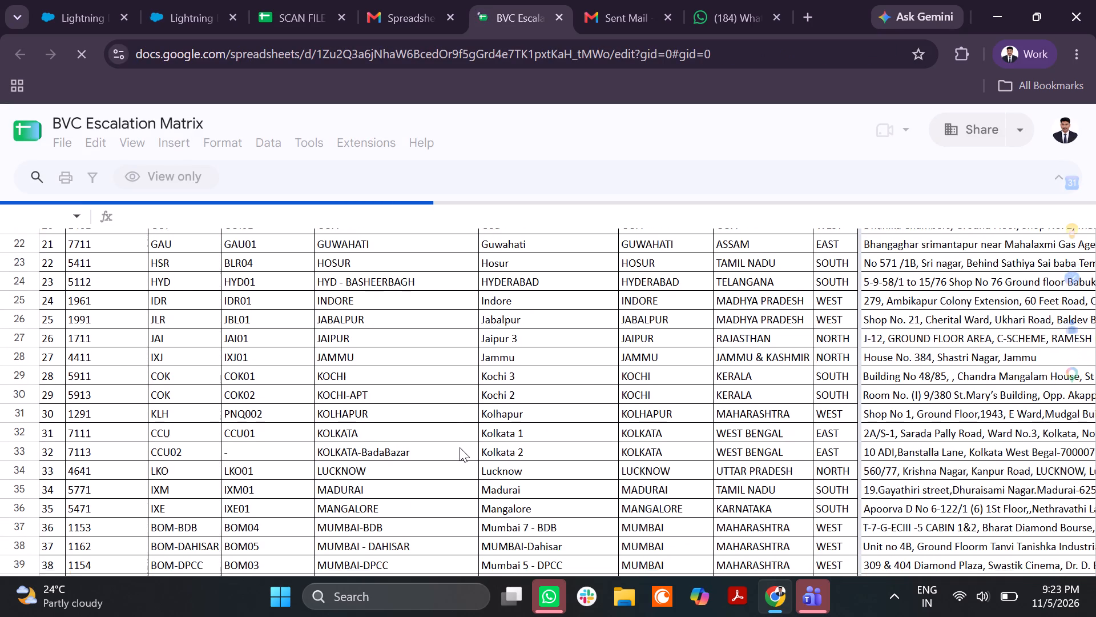
scroll(460, 447, "down", 1)
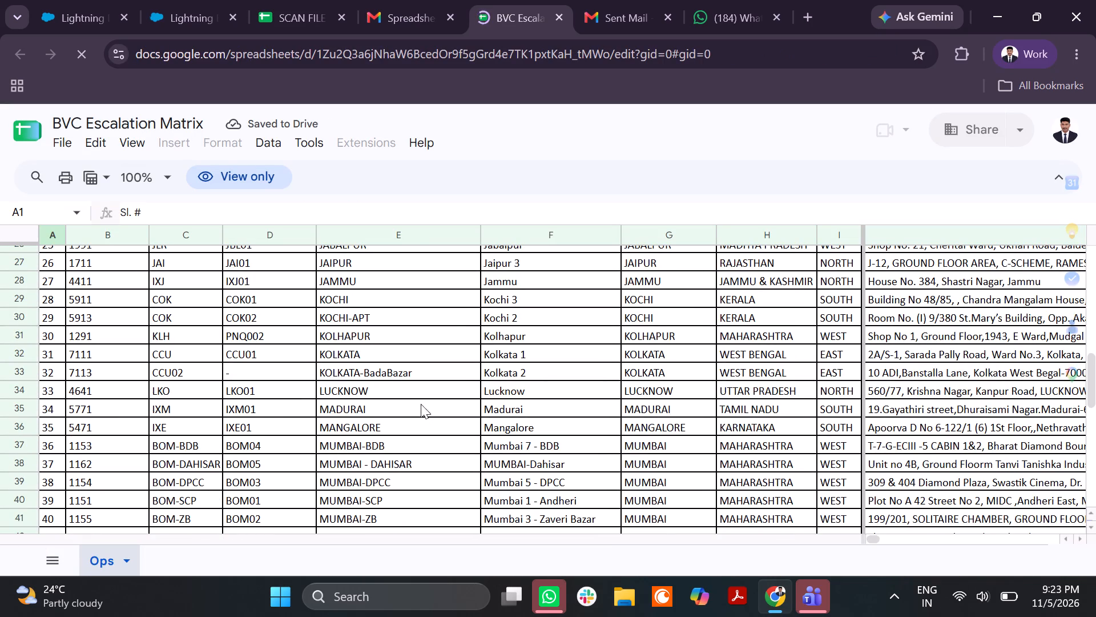
left_click(418, 388)
key("Right")
key("Right")
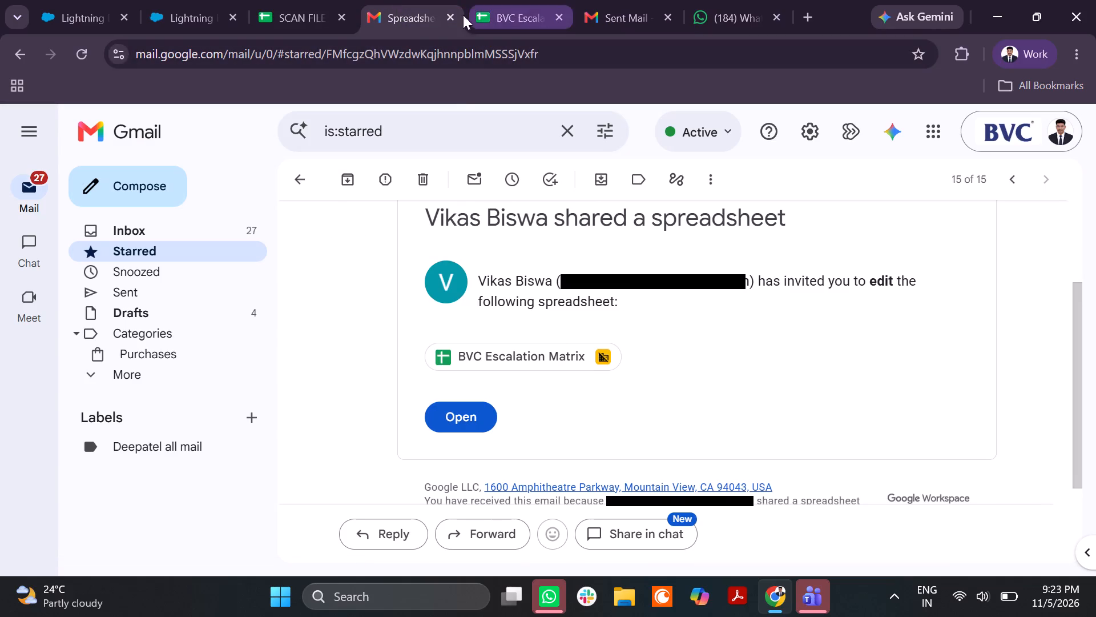
left_click(522, 4)
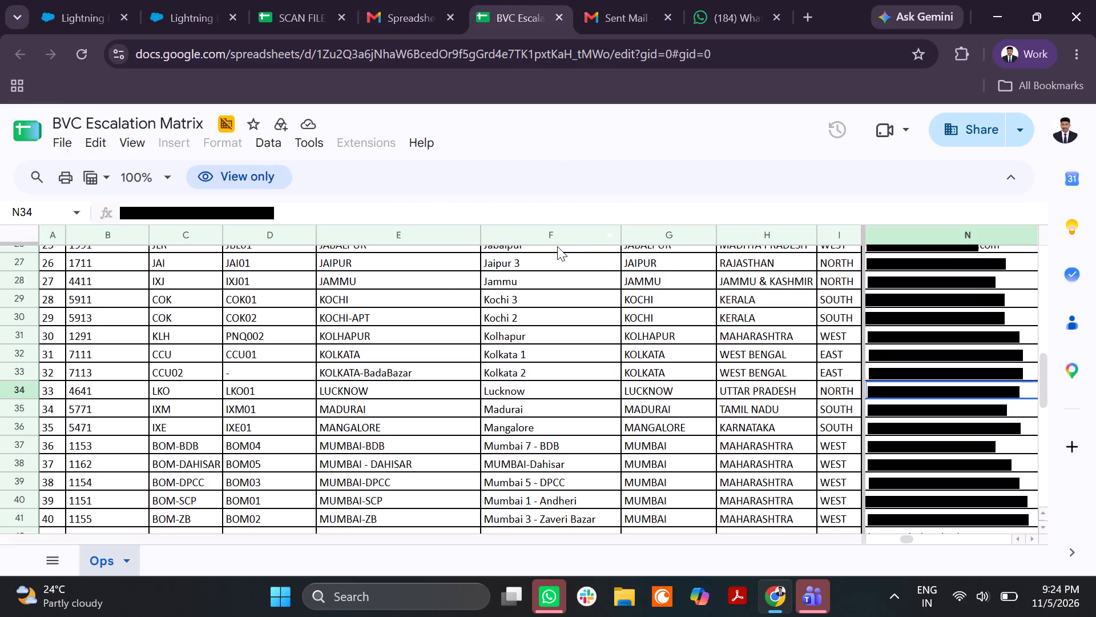
scroll(557, 246, "left", 1)
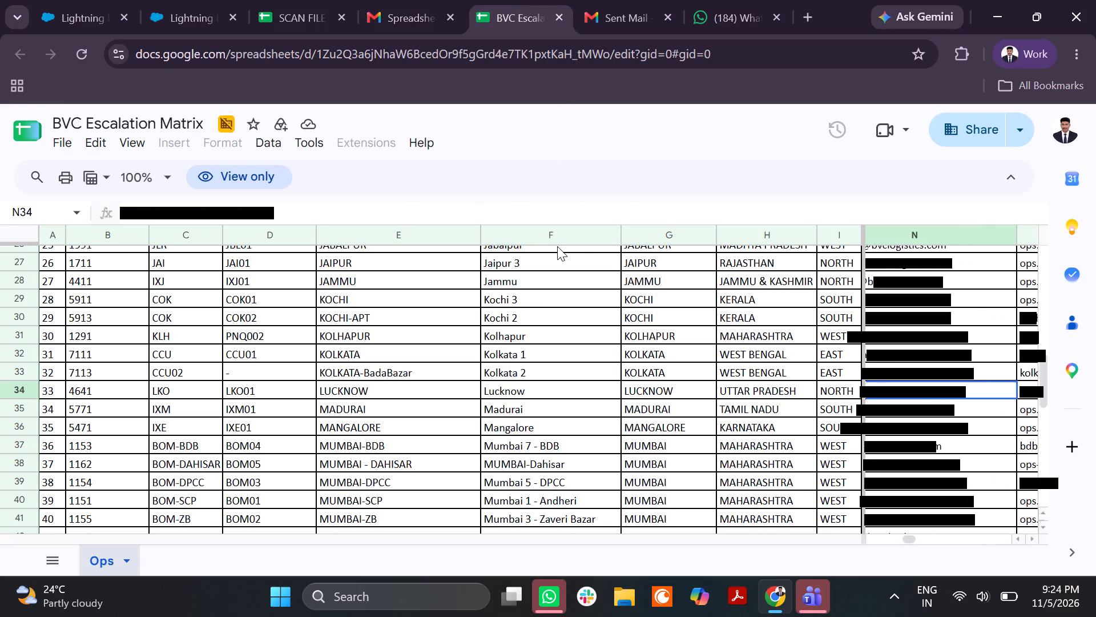
scroll(557, 246, "left", 3)
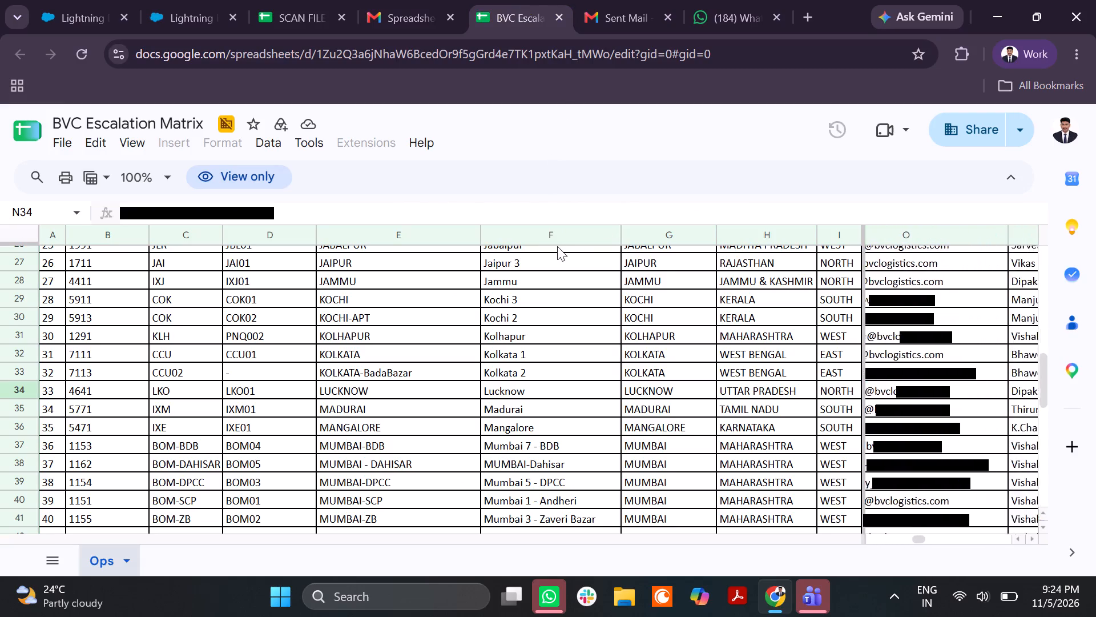
scroll(557, 246, "left", 2)
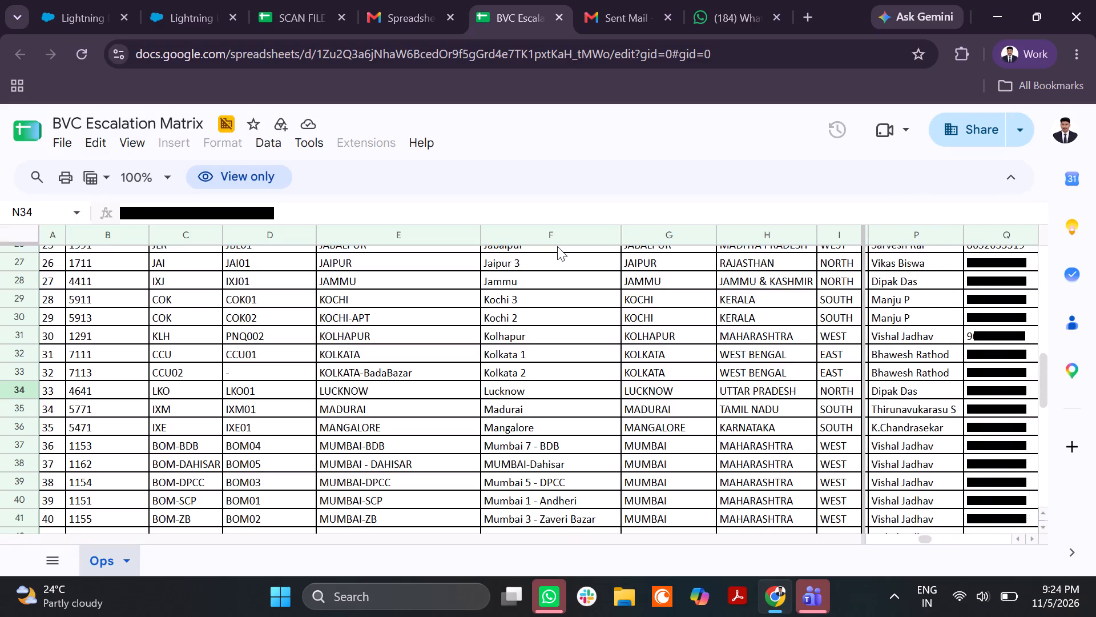
left_click(603, 13)
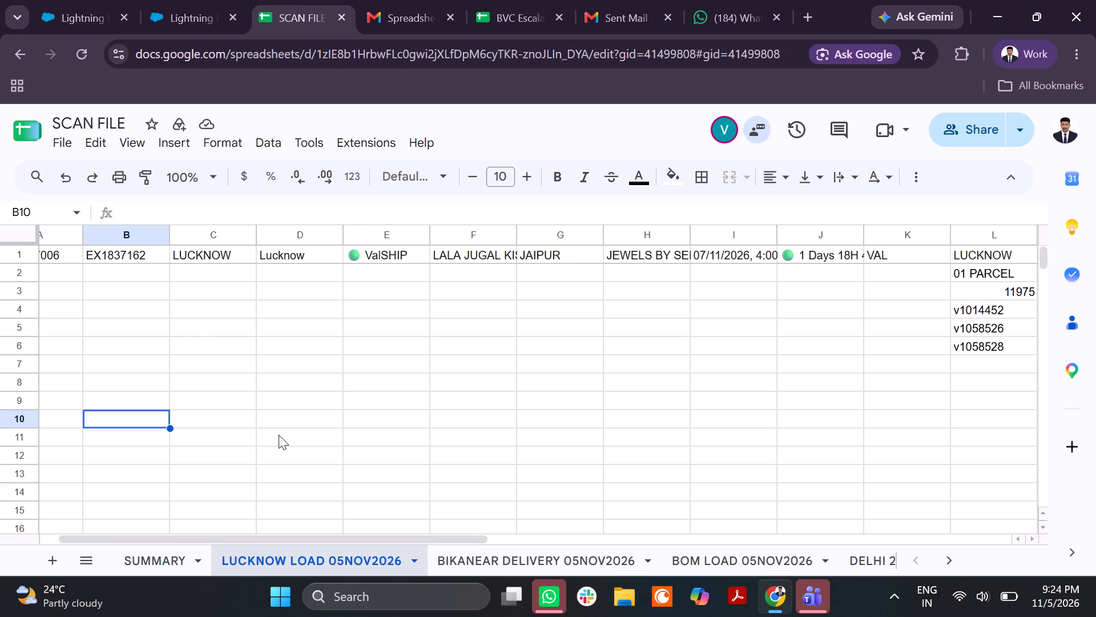
scroll(75, 263, "right", 4)
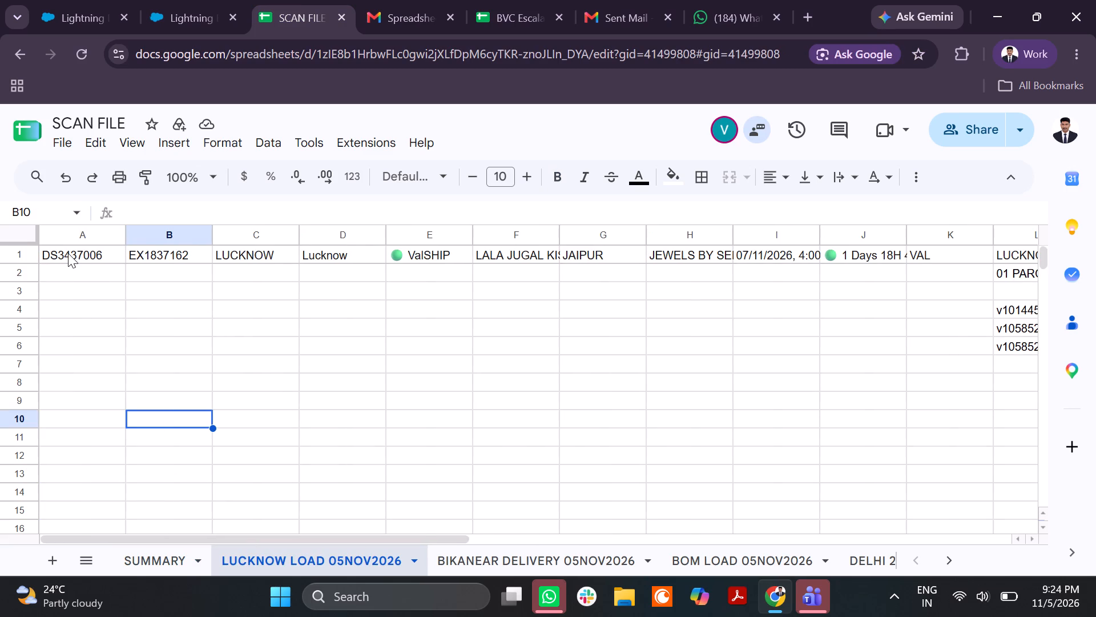
left_click(68, 253)
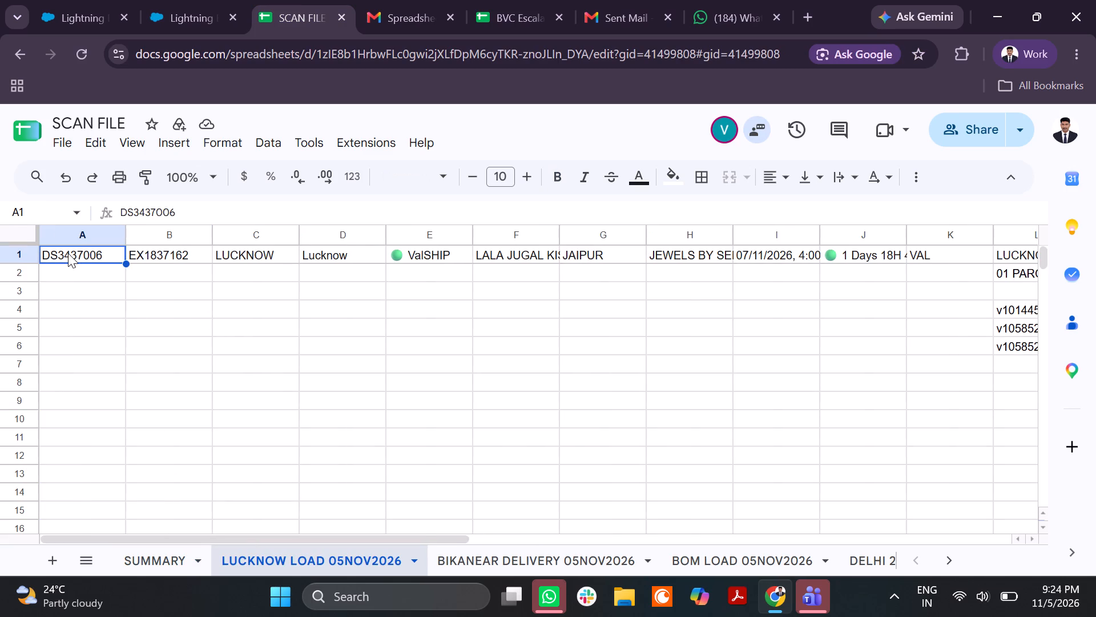
key("ctrl+shift+Right")
key("ctrl+shift+Down")
key("ctrl+shift+Up")
key("ctrl+shift+Down")
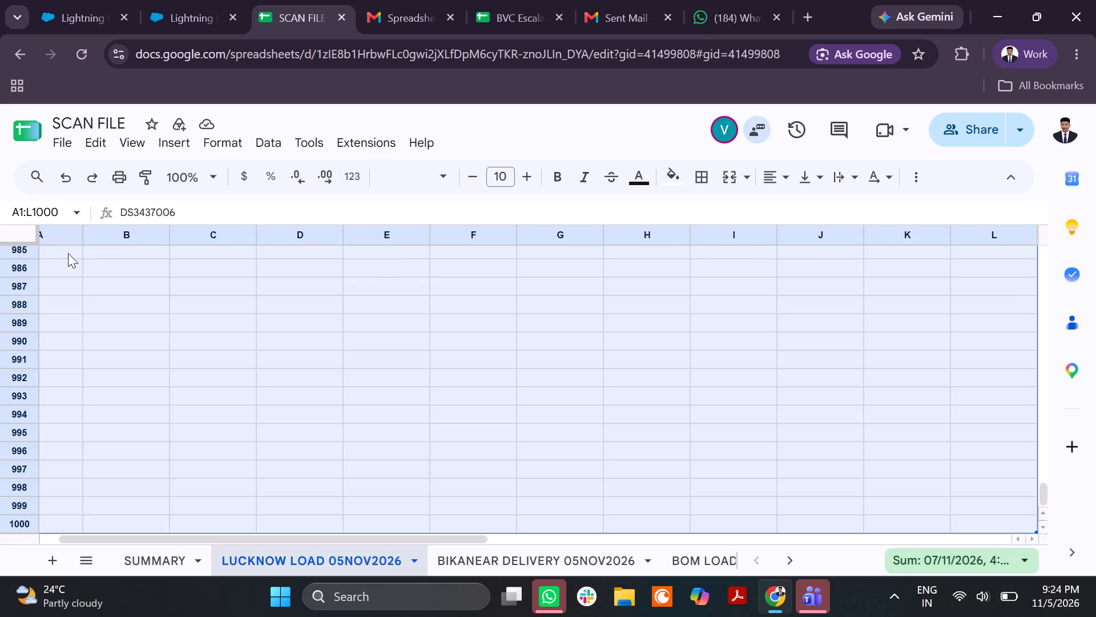
key("ctrl+shift+Up")
key("shift+Down")
key("shift+Down")
key("shift+Down")
key("shift+Down")
key("shift+Down")
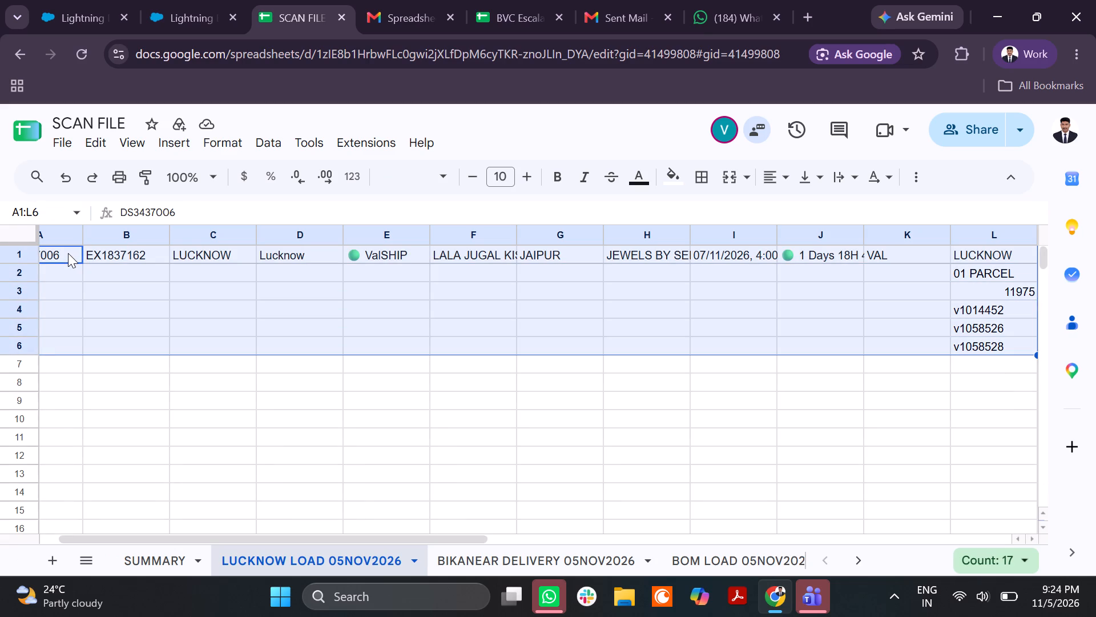
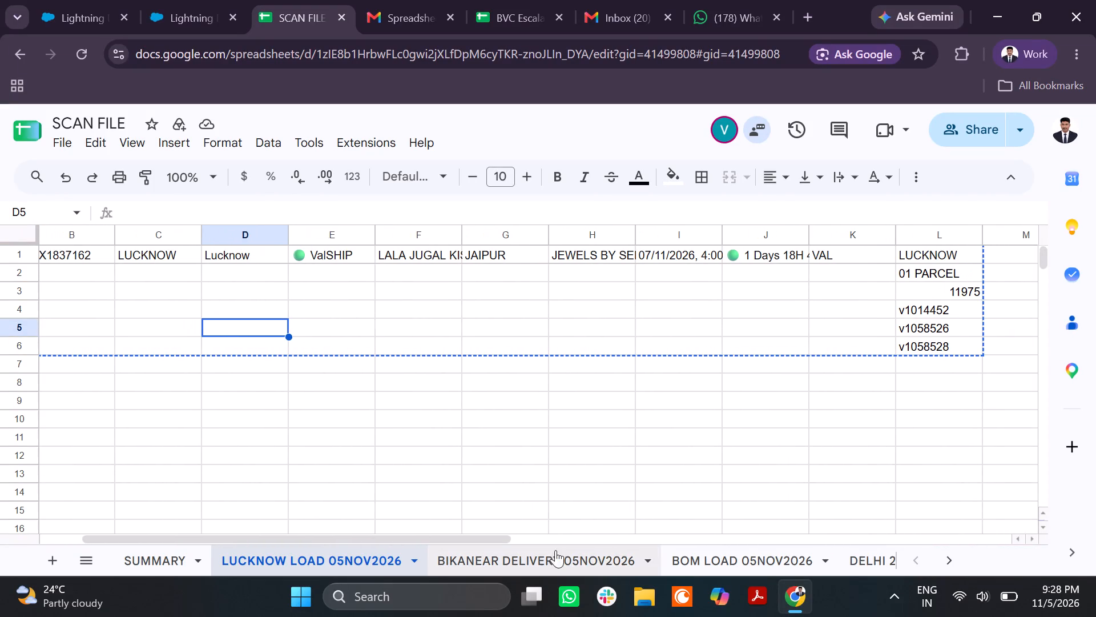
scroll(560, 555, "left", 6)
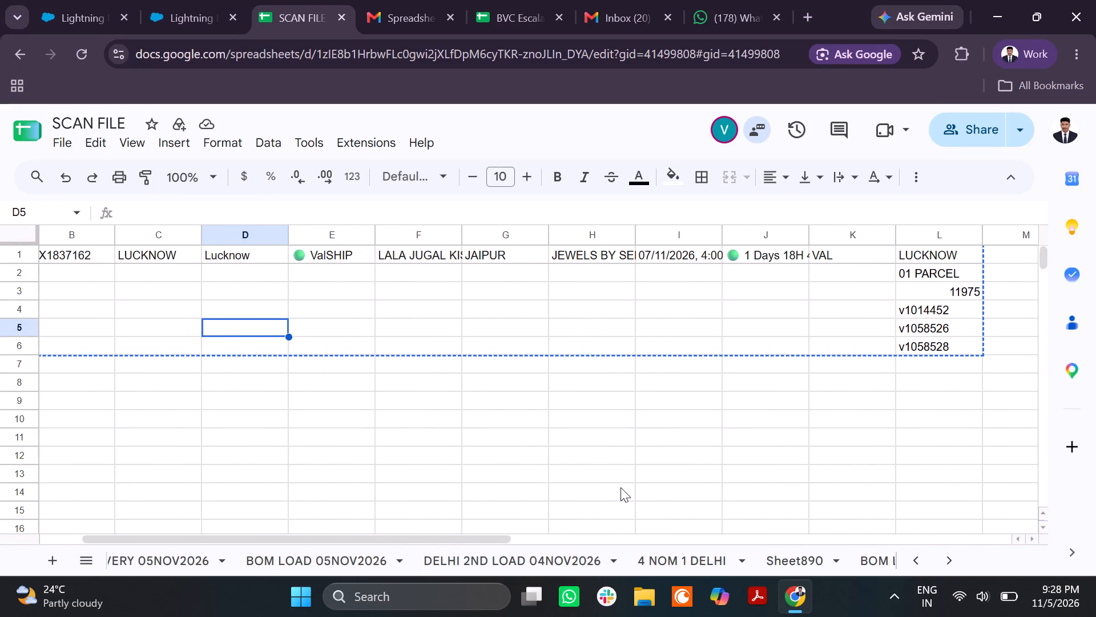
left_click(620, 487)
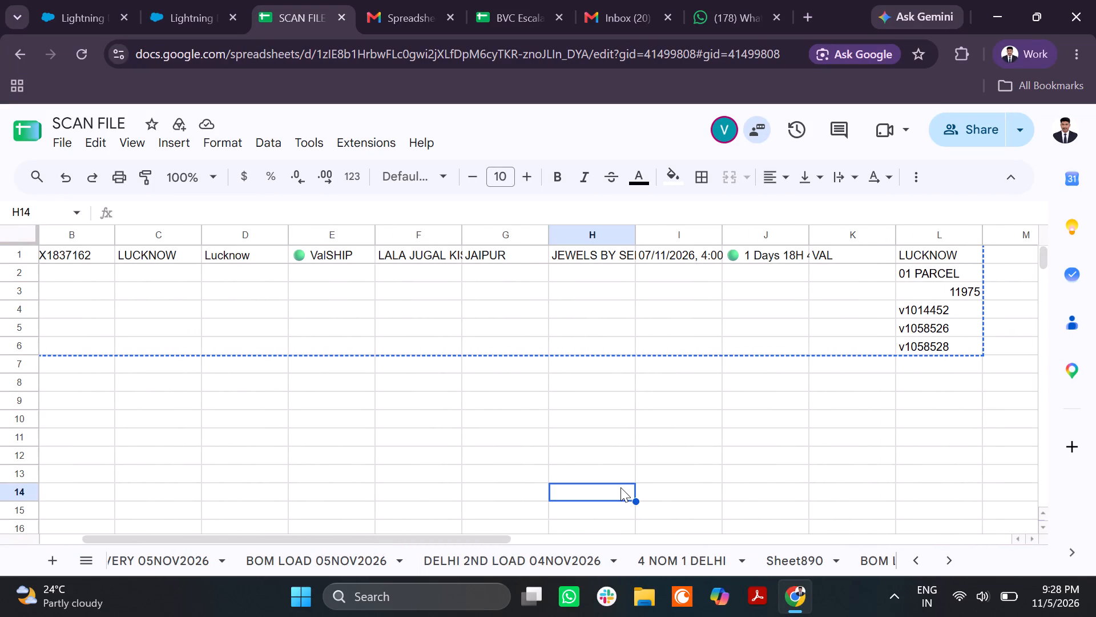
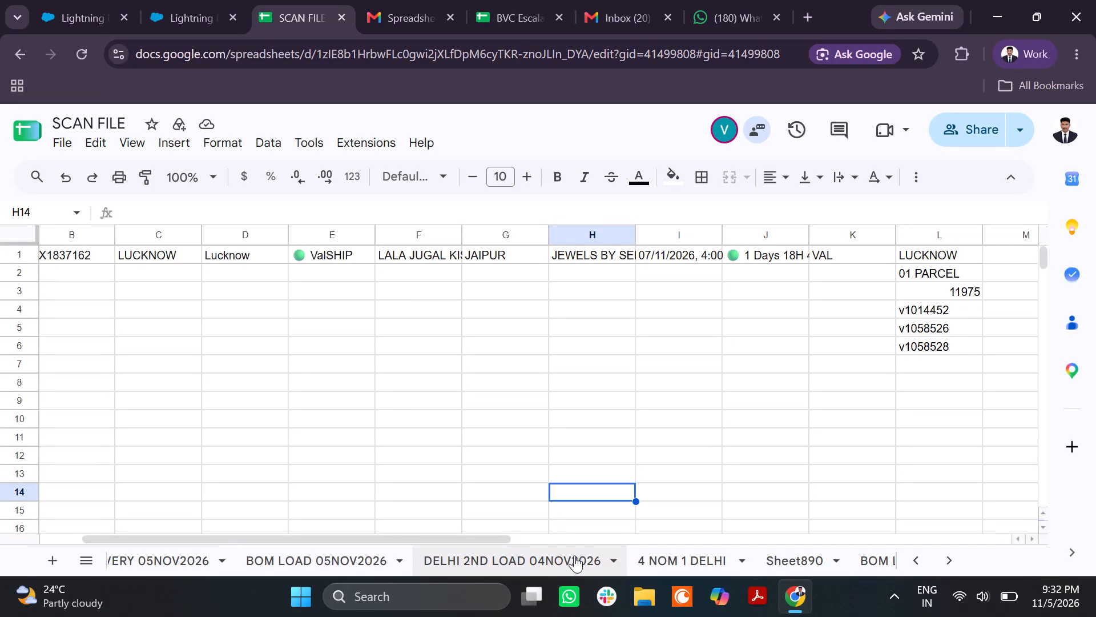
Look through the list of all sheets in SCAN FILE and open the "DELHI 1 LOD 05 NOV." sheet.
left_click(79, 562)
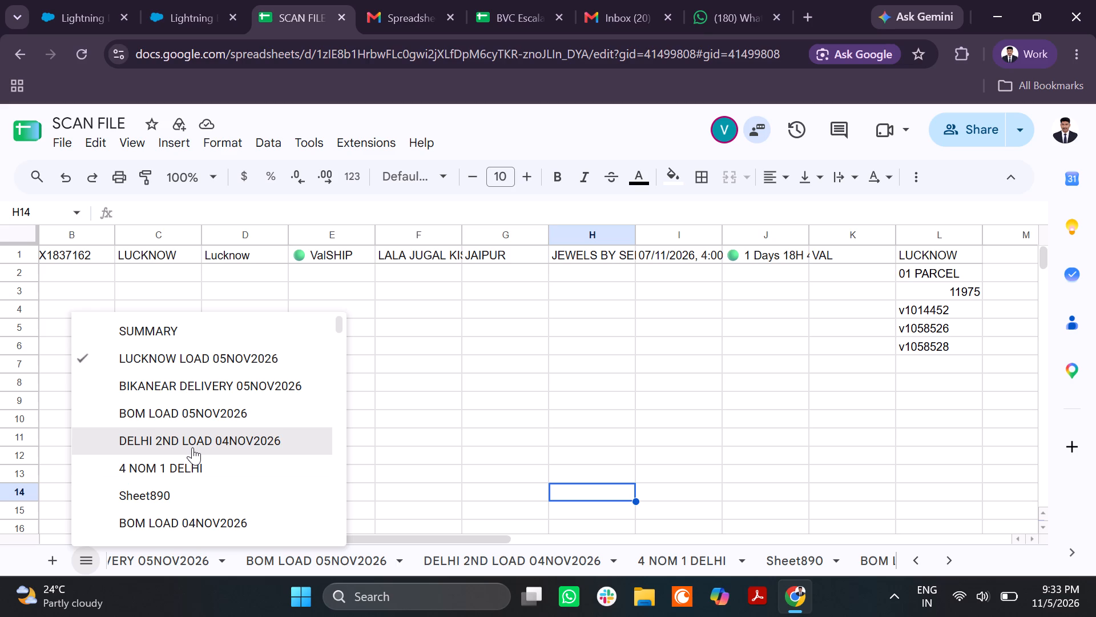
scroll(181, 480, "down", 2)
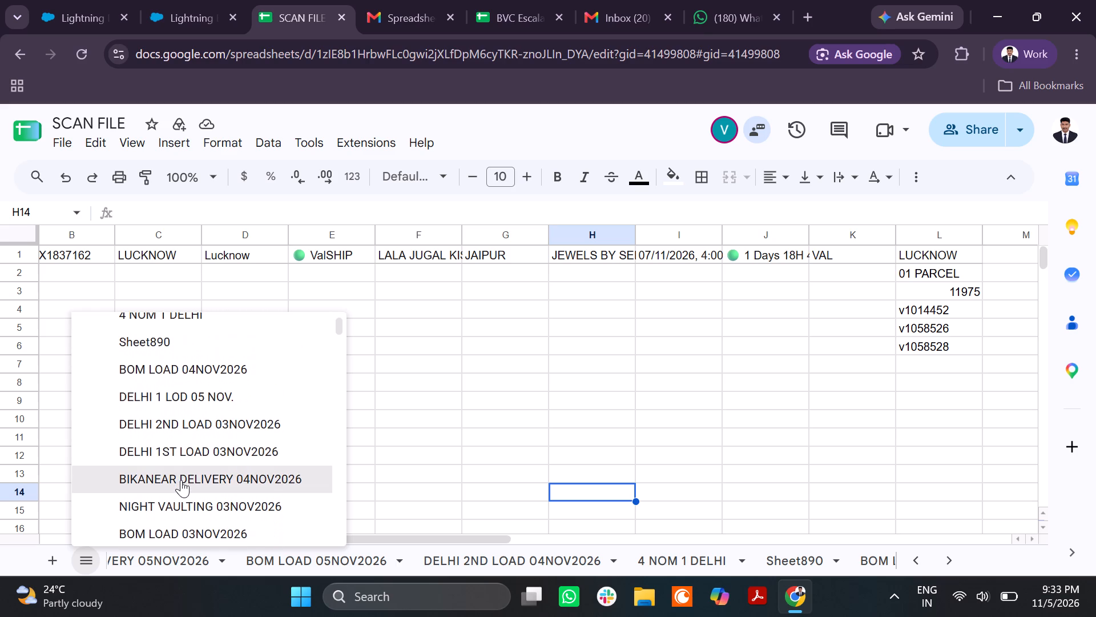
scroll(204, 488, "down", 2)
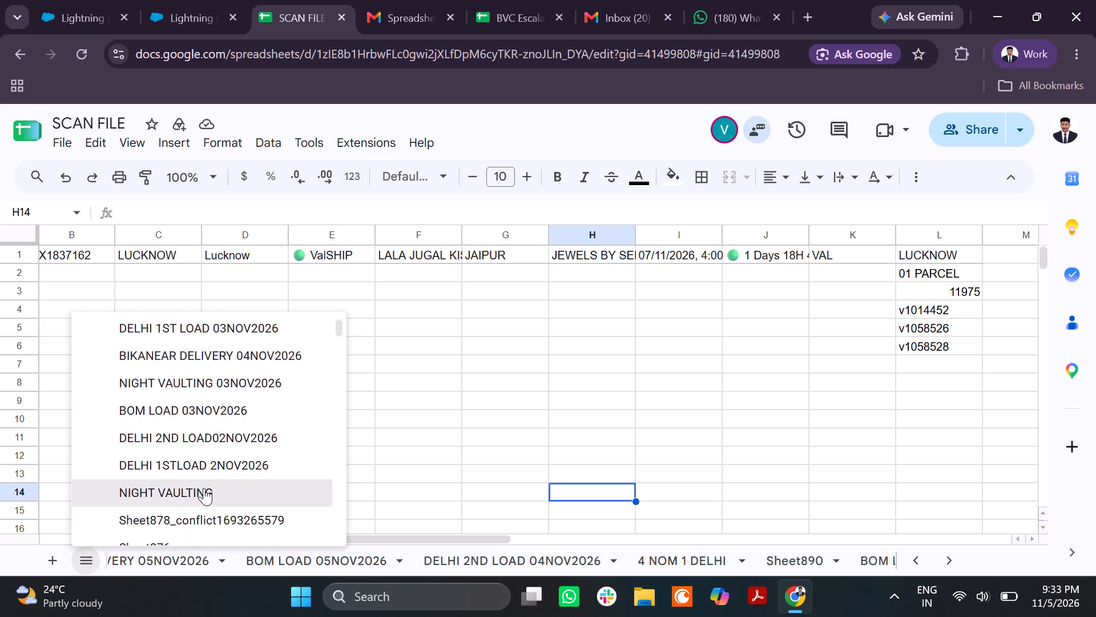
scroll(204, 488, "down", 3)
scroll(218, 478, "up", 1)
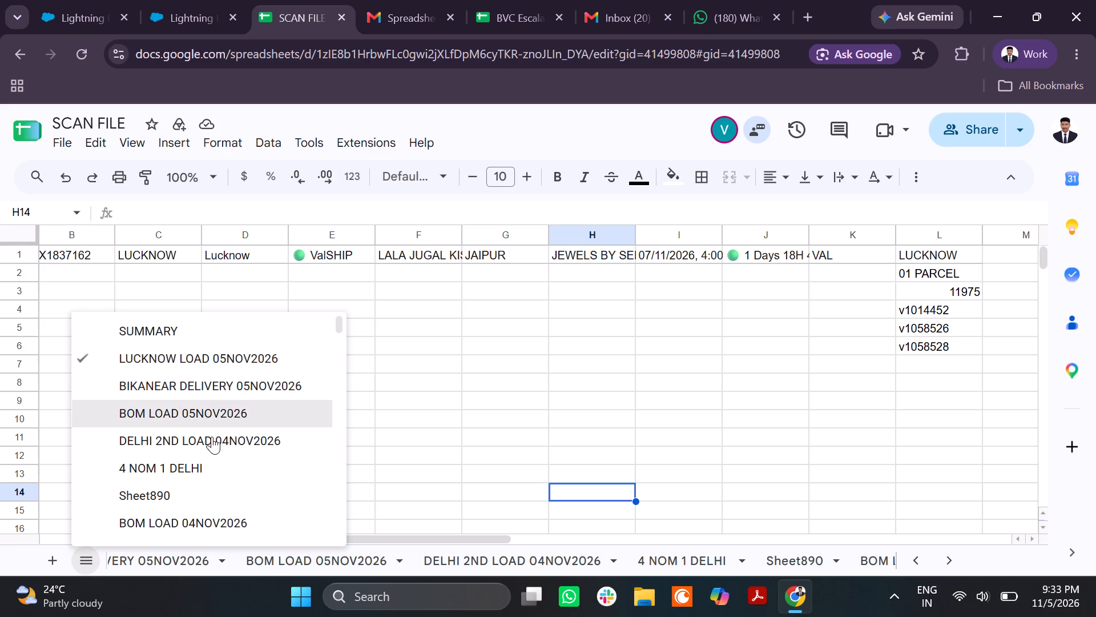
scroll(212, 436, "down", 3)
scroll(227, 378, "down", 1)
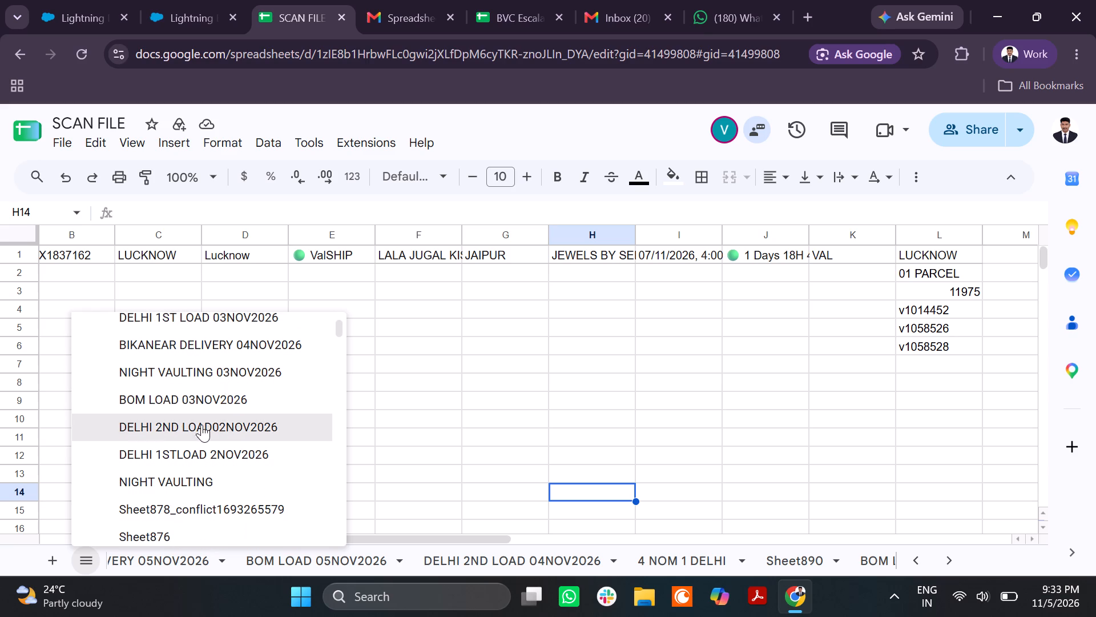
scroll(205, 431, "down", 3)
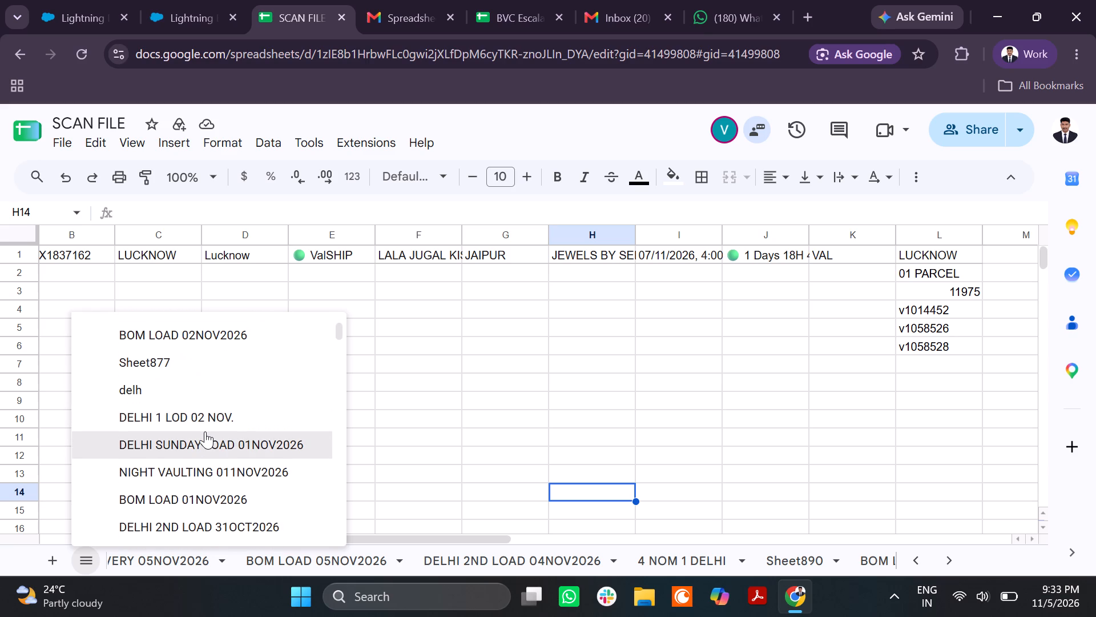
scroll(205, 431, "down", 3)
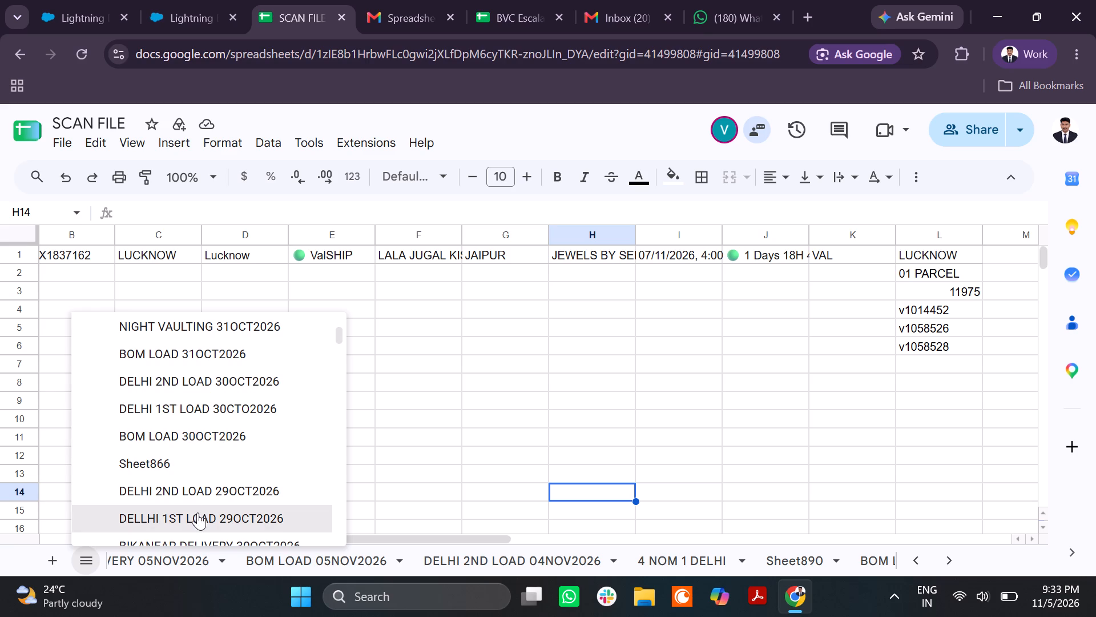
scroll(198, 512, "down", 1)
scroll(198, 512, "up", 1)
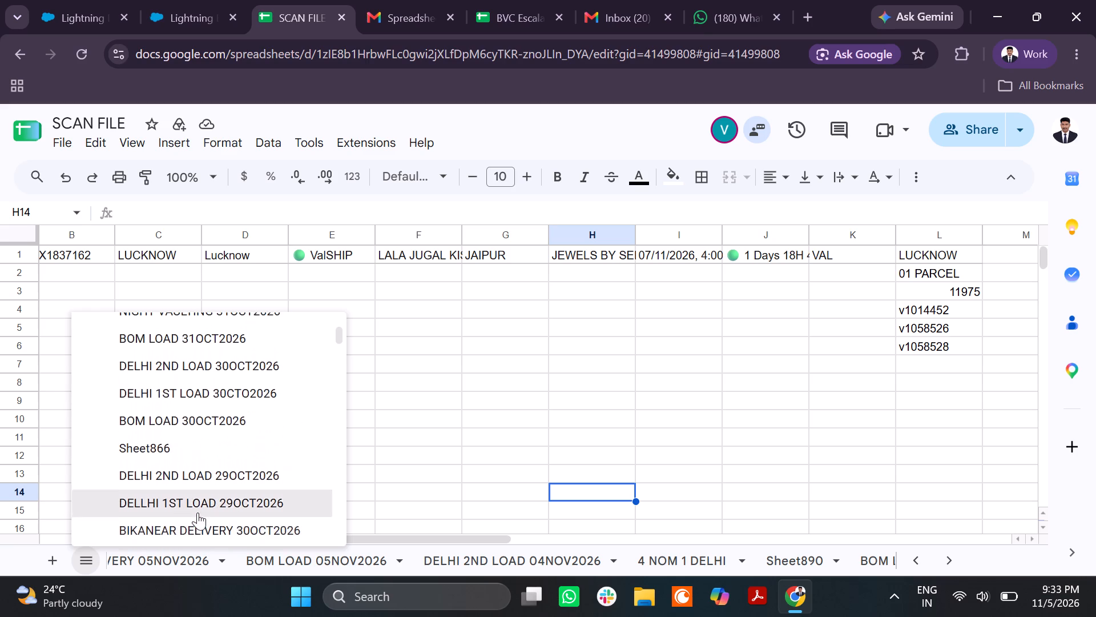
scroll(198, 512, "up", 3)
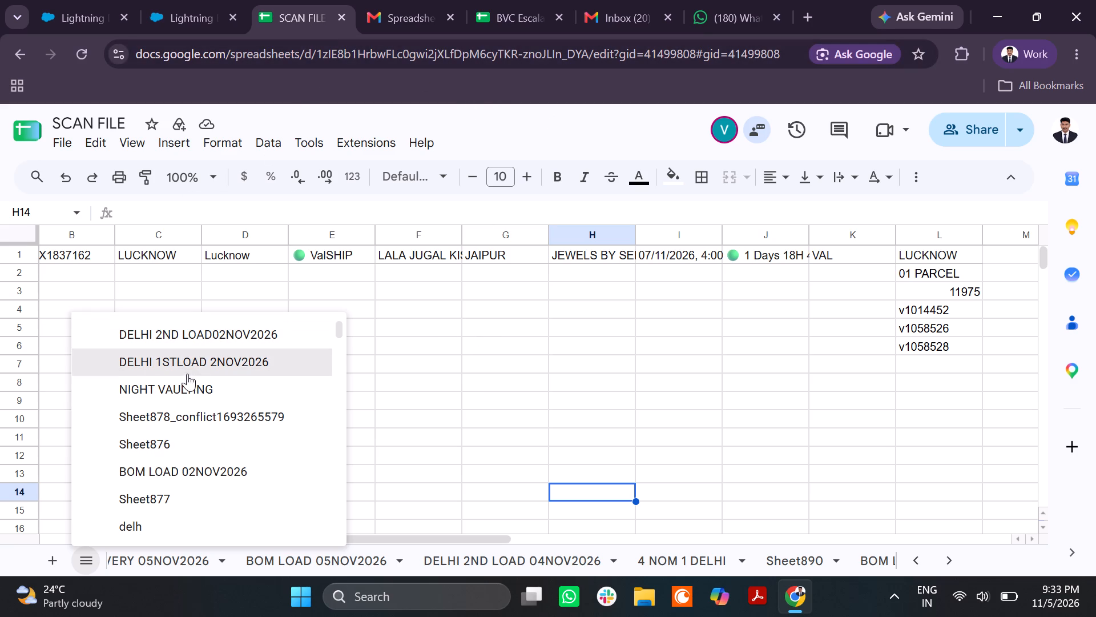
scroll(205, 381, "up", 1)
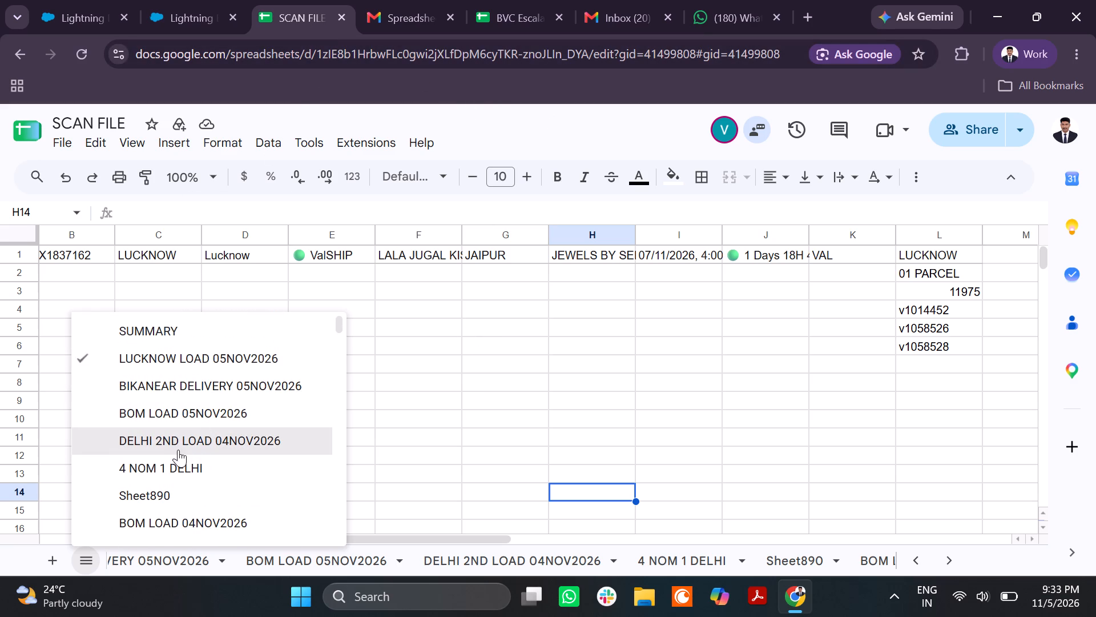
scroll(172, 474, "down", 1)
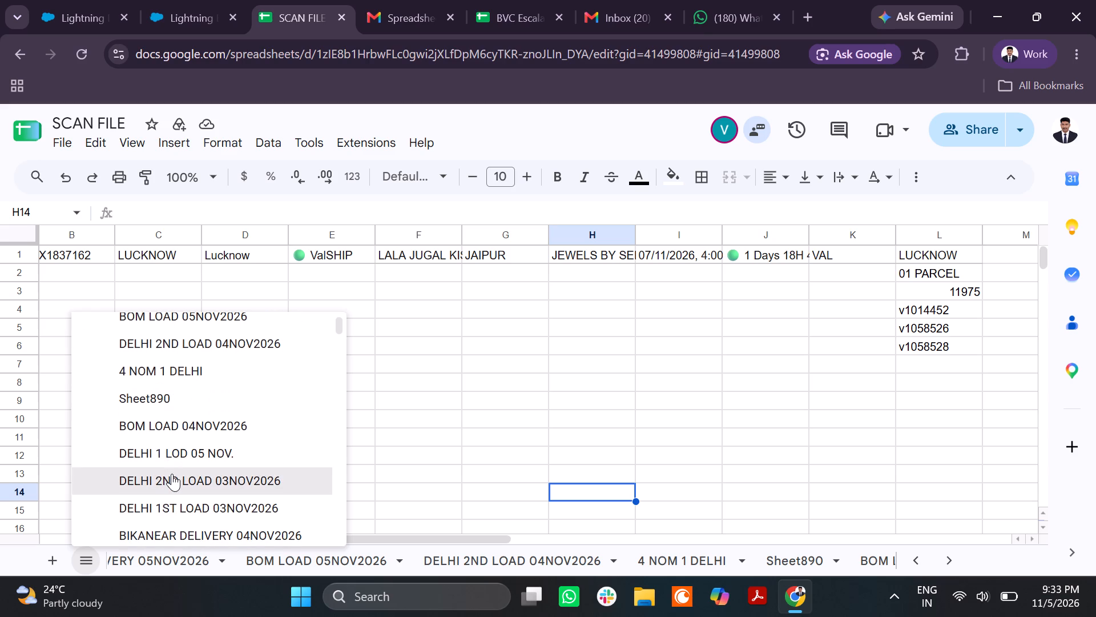
left_click(171, 452)
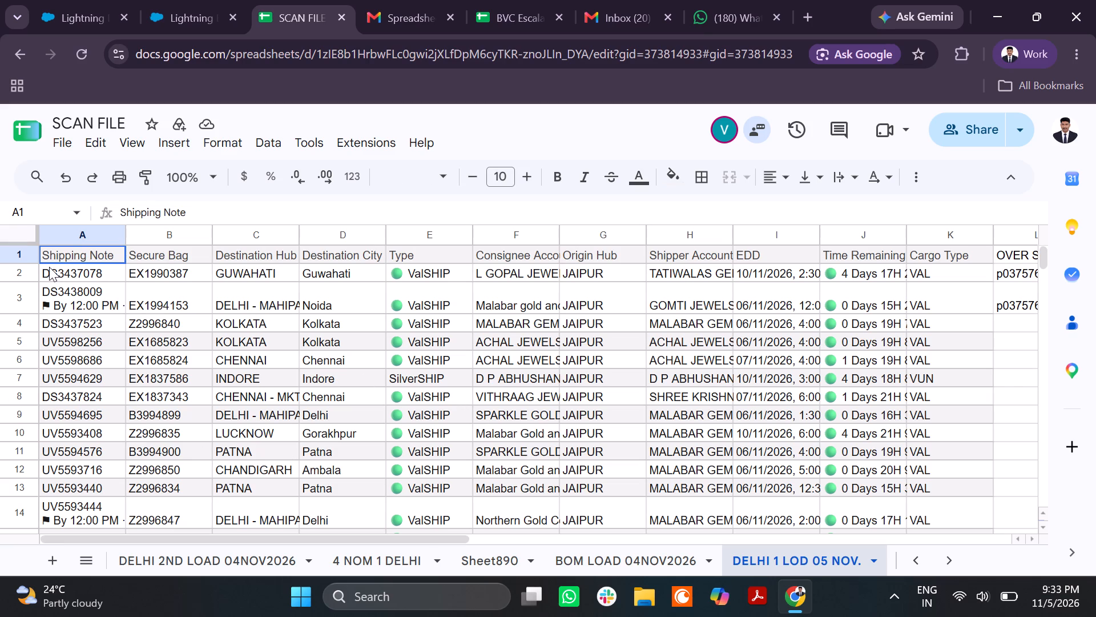
Examine all shipment blocks in the Delhi first-load sheet, including the bag and parcel notes beside the Cargo Type column.
scroll(695, 361, "left", 2)
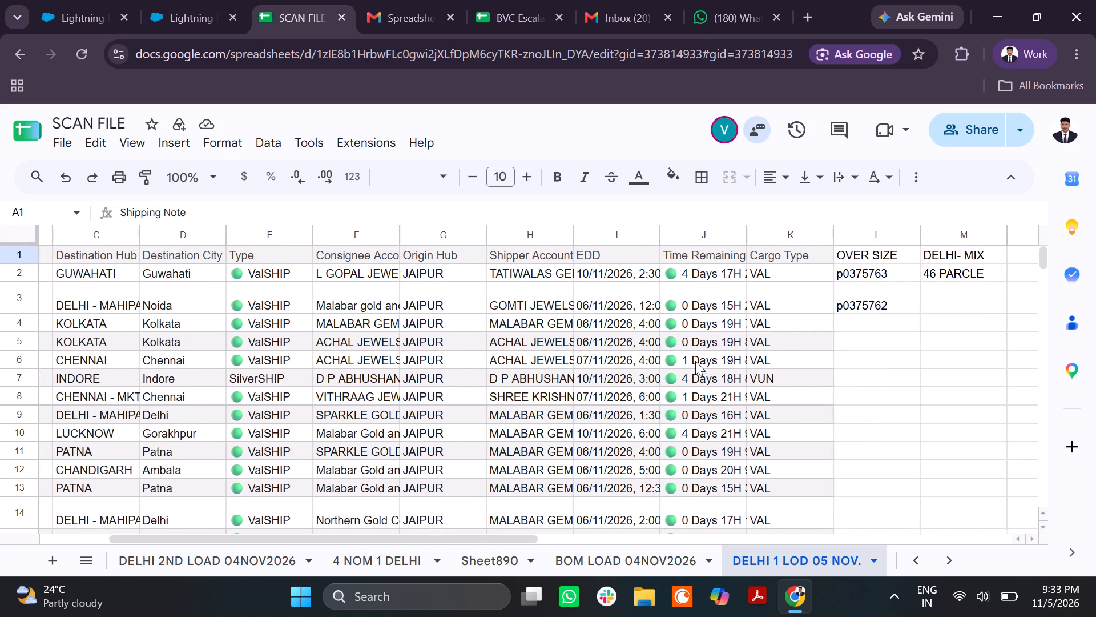
scroll(695, 361, "left", 1)
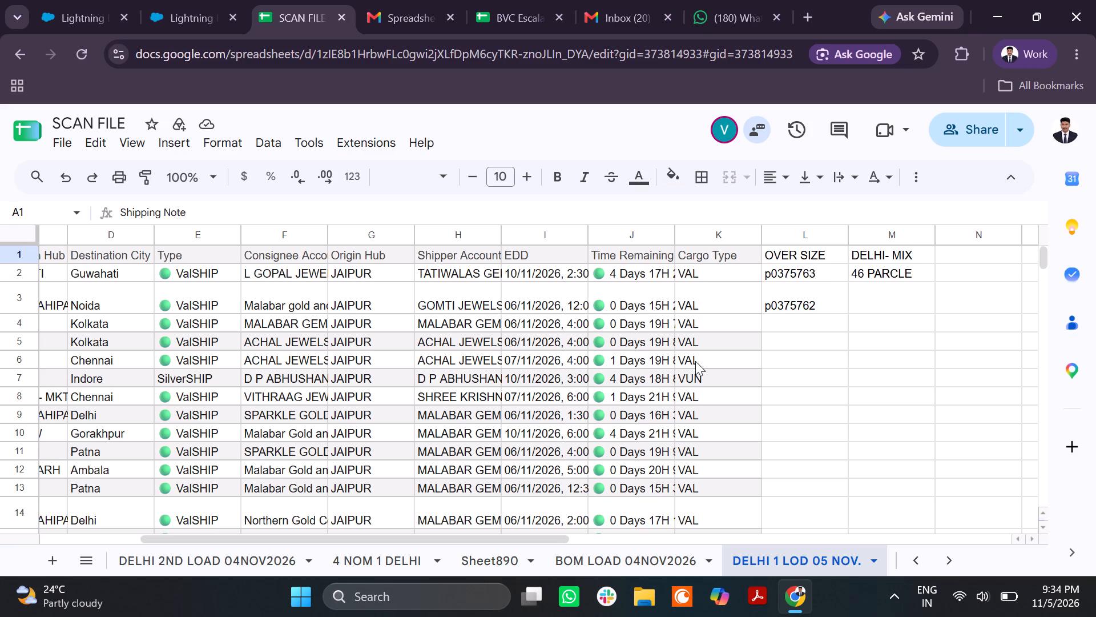
scroll(778, 373, "down", 2)
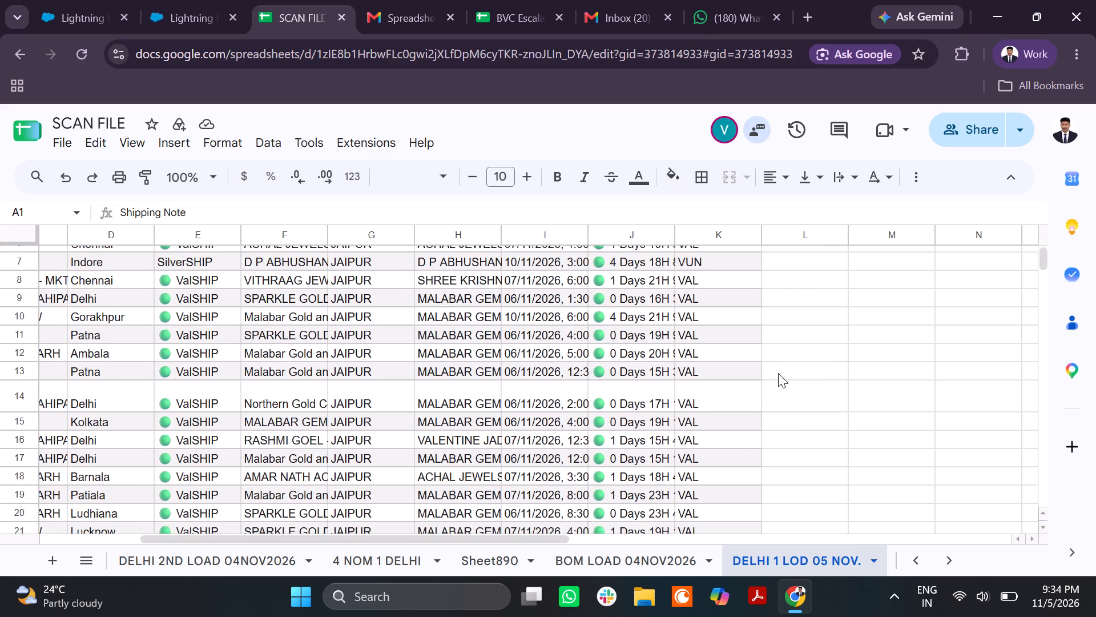
scroll(778, 373, "down", 5)
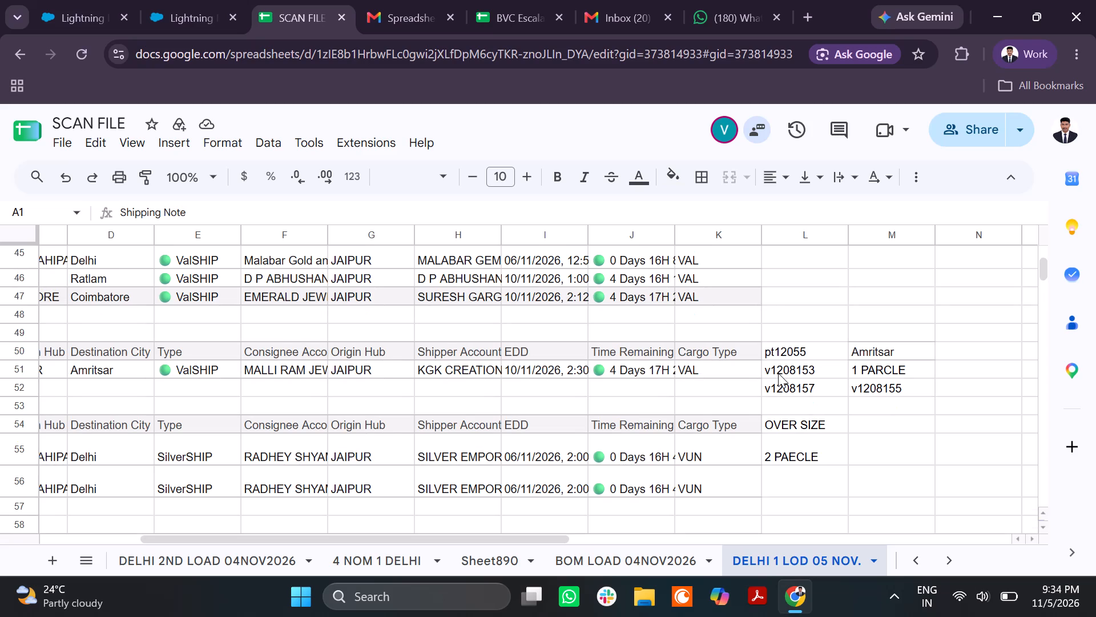
scroll(778, 373, "down", 3)
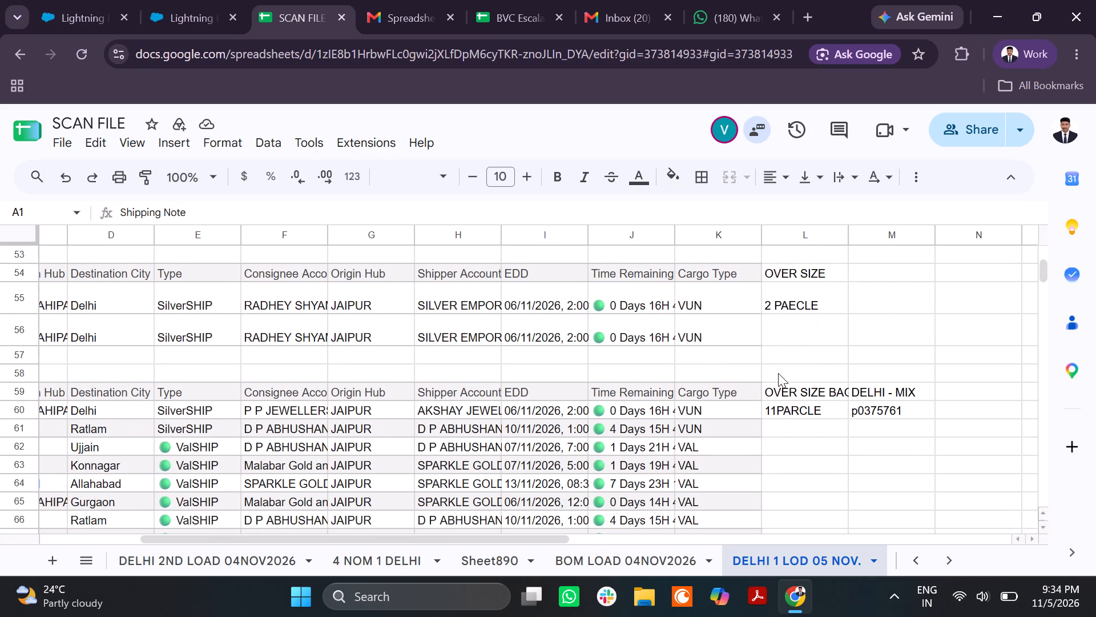
scroll(778, 373, "down", 3)
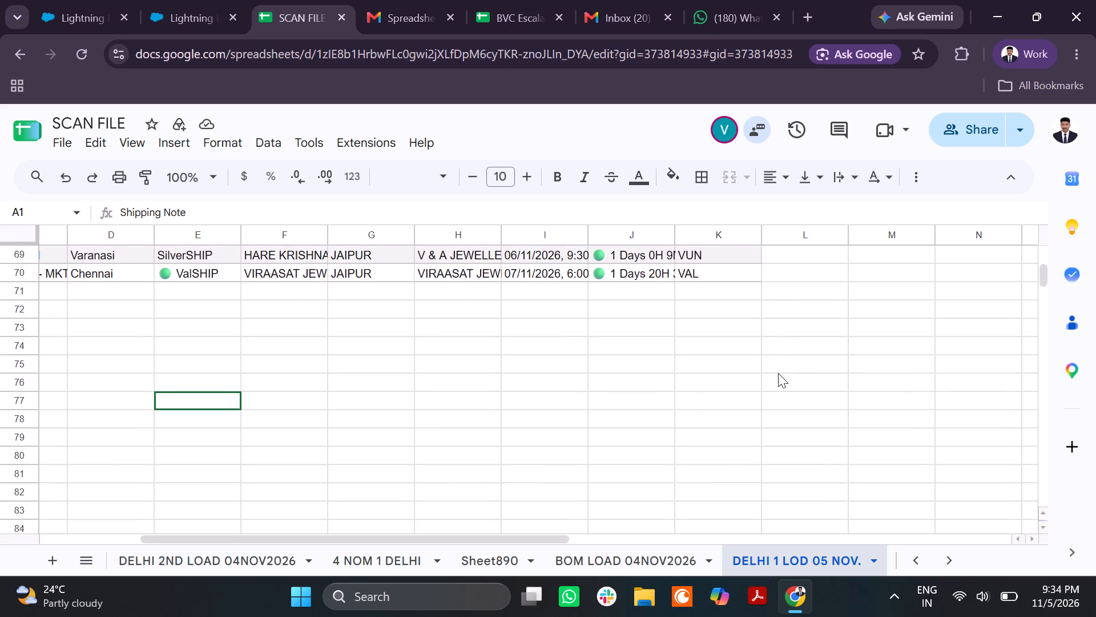
scroll(778, 373, "down", 1)
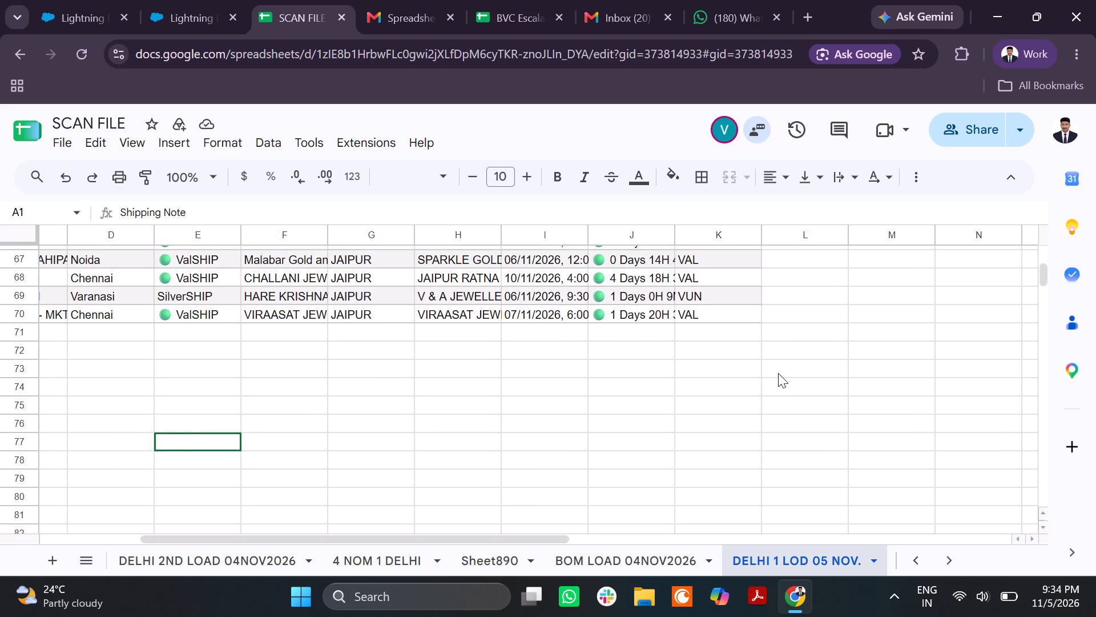
scroll(778, 373, "up", 3)
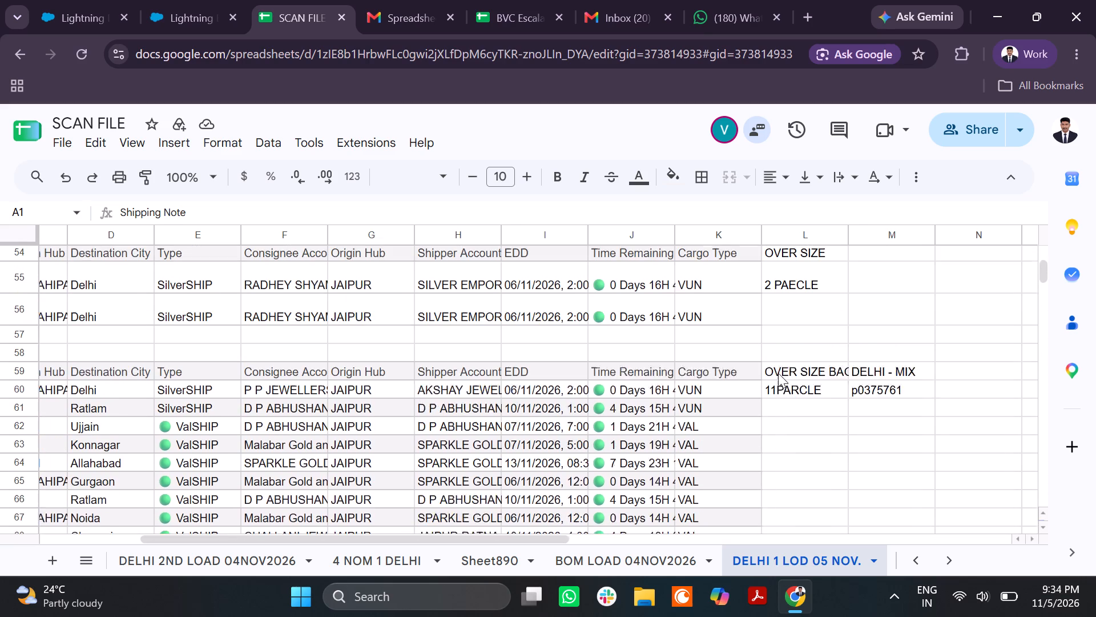
scroll(778, 373, "up", 3)
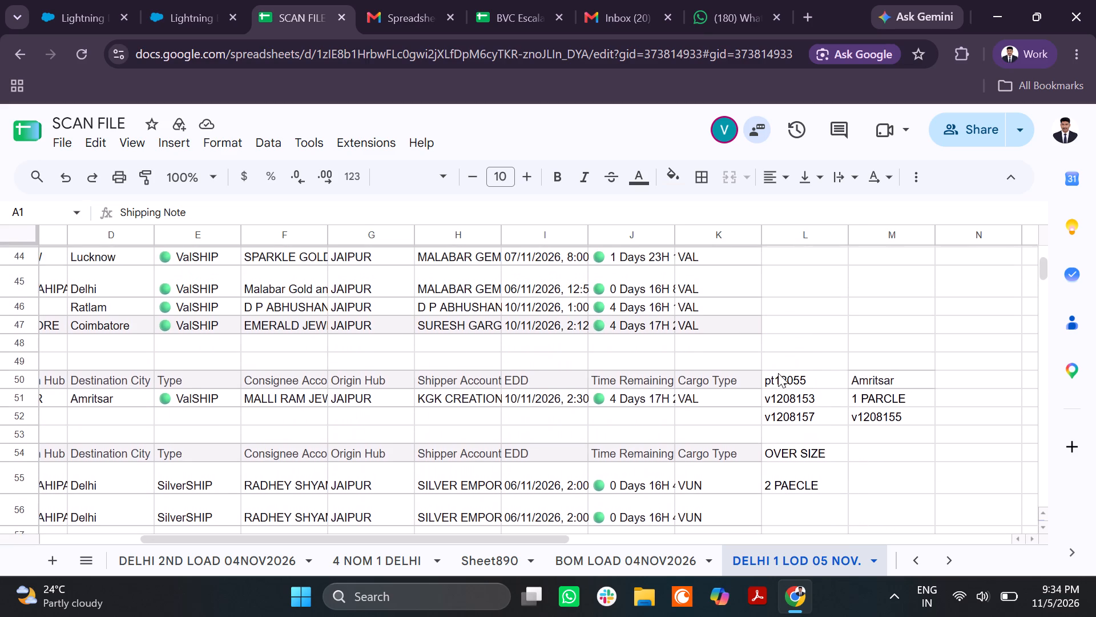
scroll(778, 373, "up", 3)
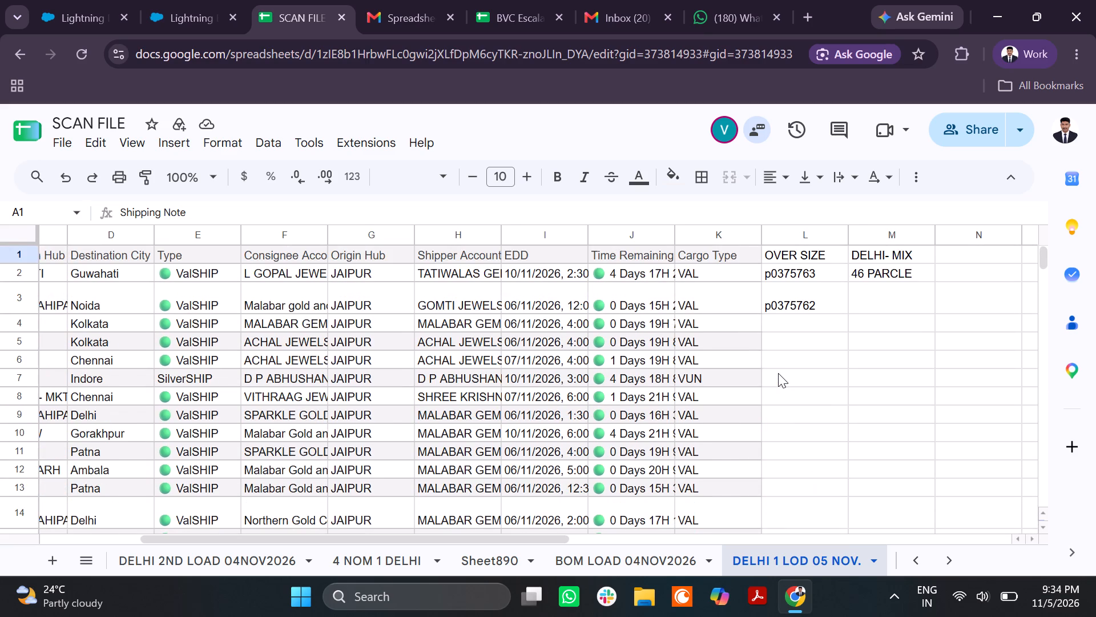